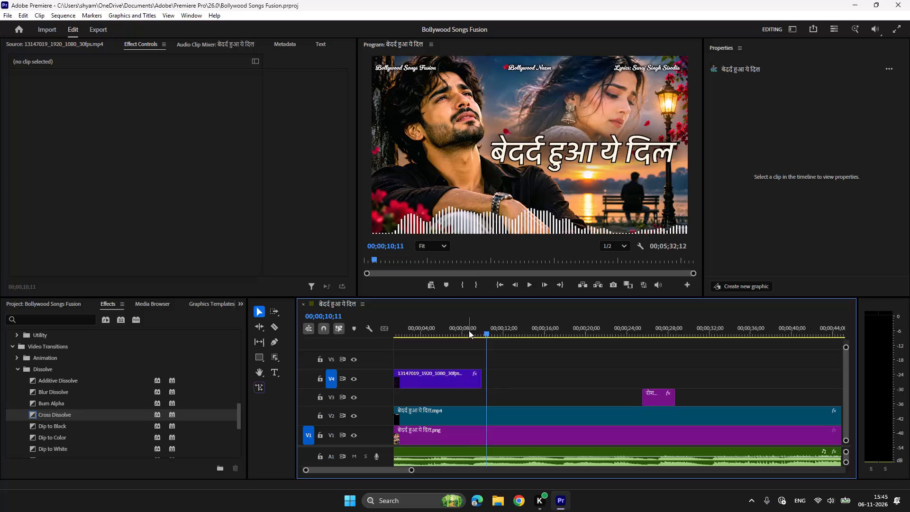
Preview the end of the V4 overlay clip 13147019_1920_1080_30fps and trim its end to 00;00;09;05.
click(469, 330)
key(space)
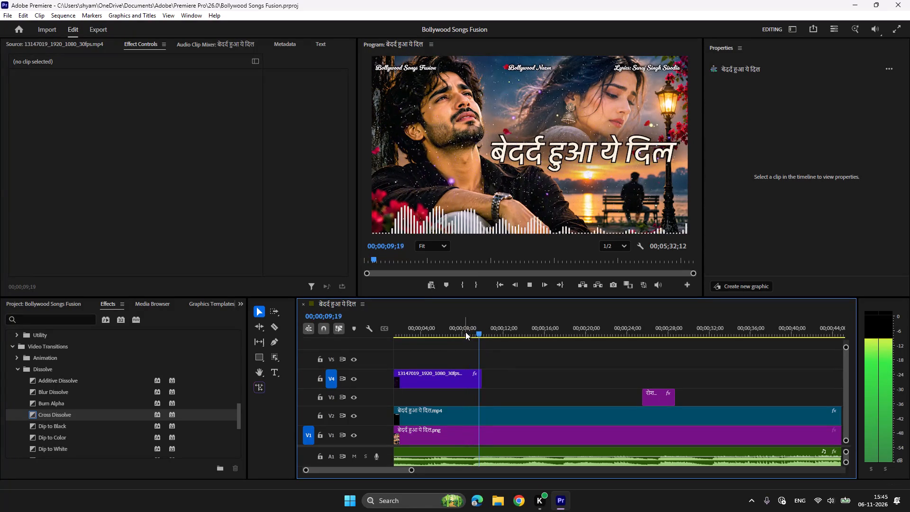
click(445, 333)
key(space)
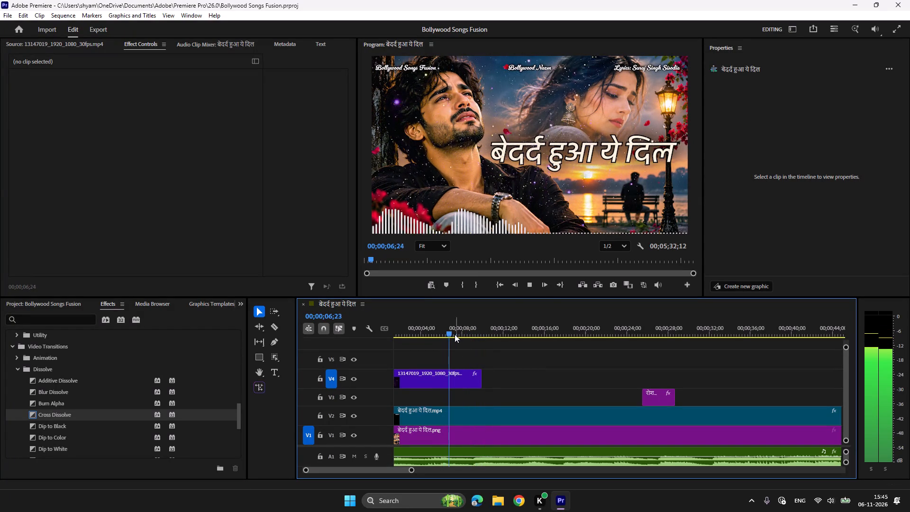
key(space)
drag(452, 331, 472, 333)
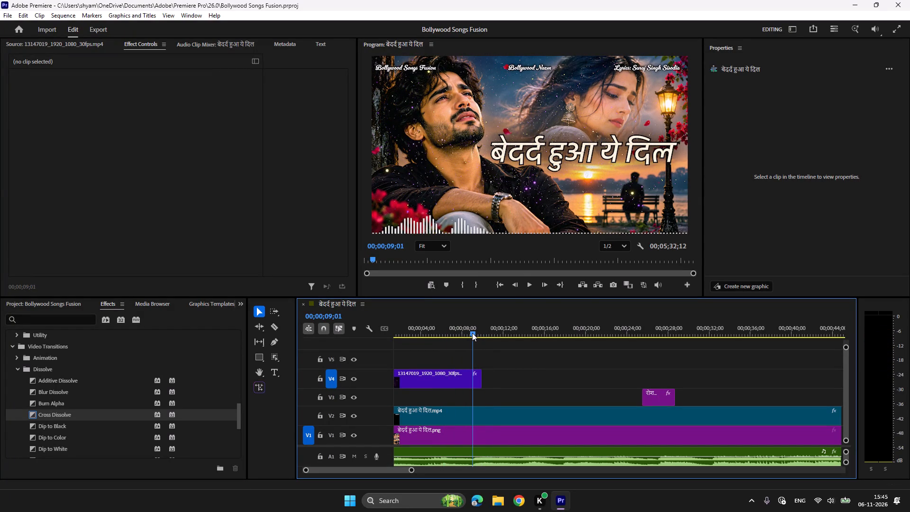
drag(472, 333, 473, 333)
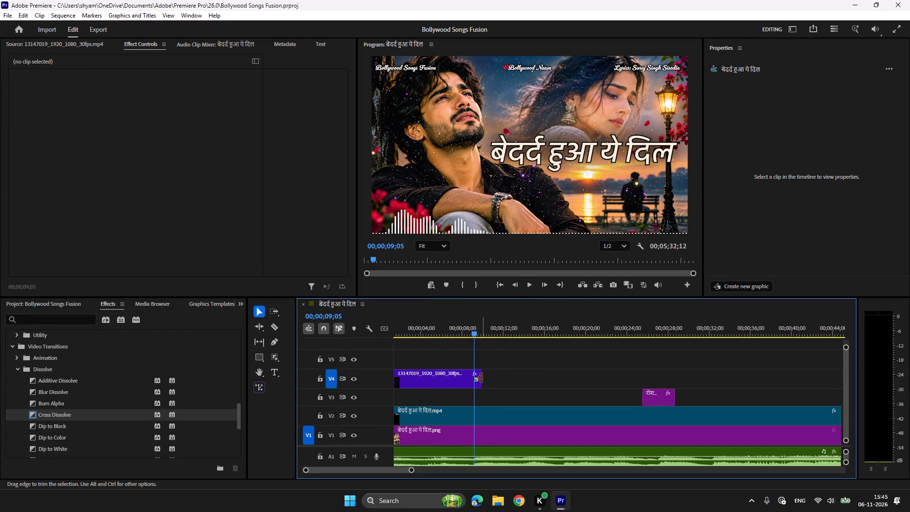
drag(482, 378, 477, 378)
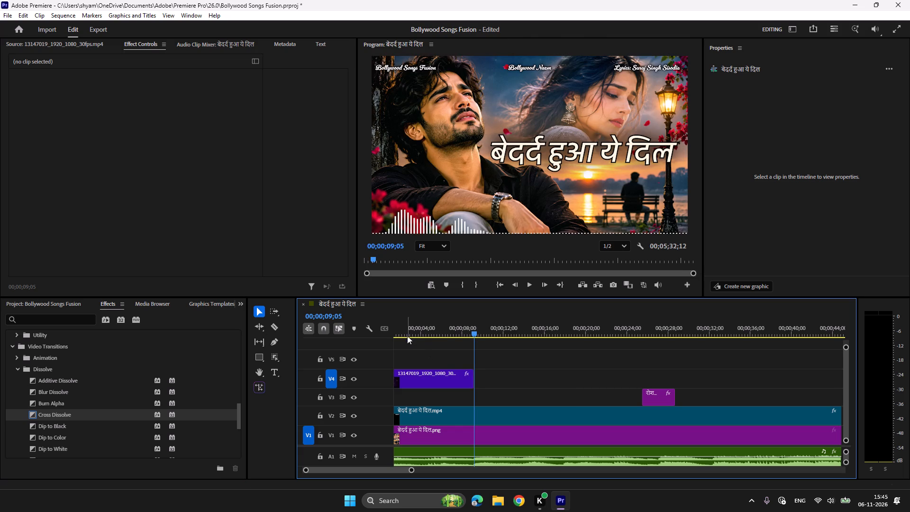
Trim the start of the V4 overlay clip to about 00;00;00;25 and move the clip back to the sequence start.
click(397, 331)
click(396, 331)
drag(397, 332, 398, 333)
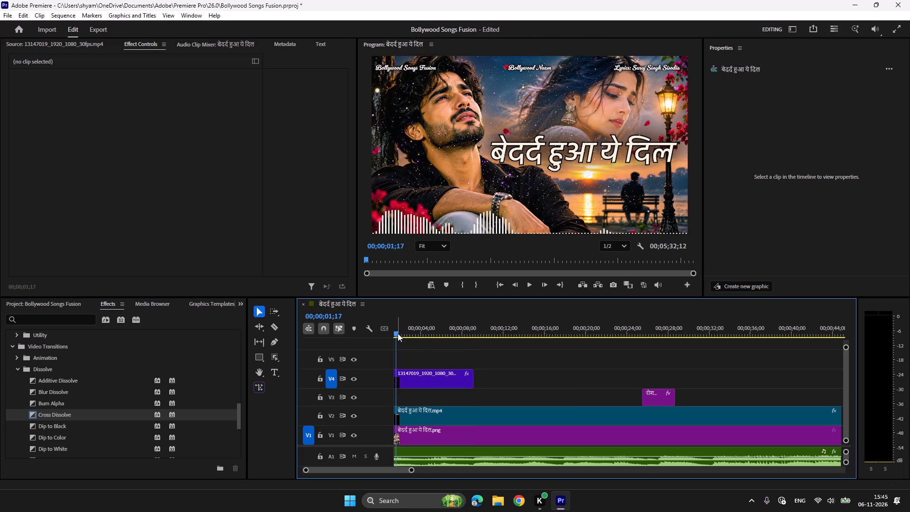
drag(398, 333, 401, 333)
click(410, 333)
click(399, 332)
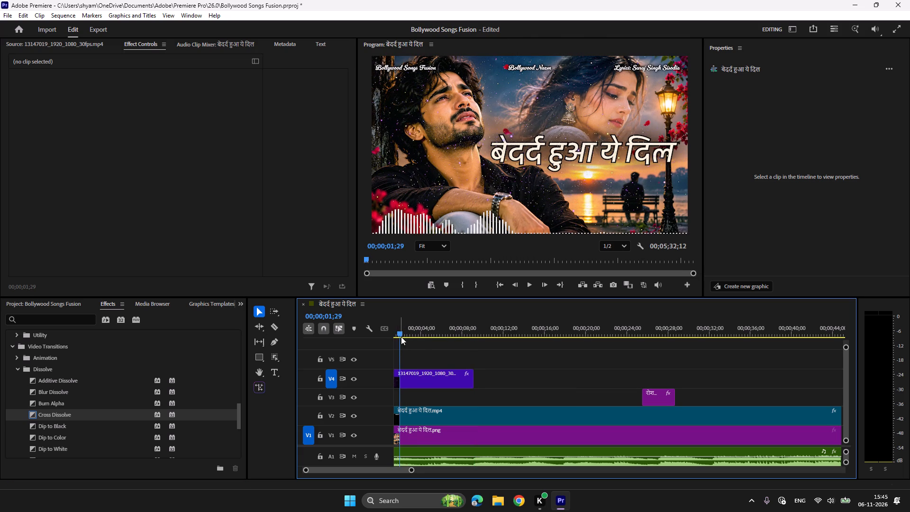
click(400, 335)
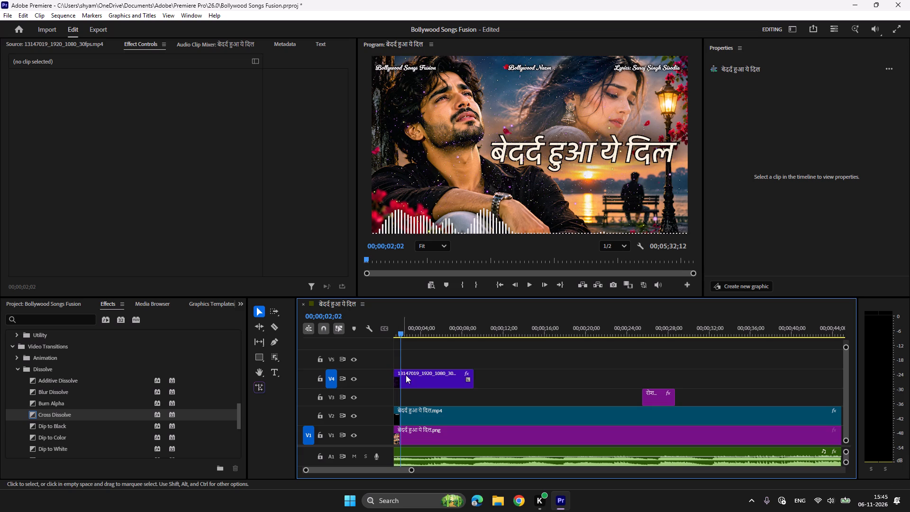
click(416, 377)
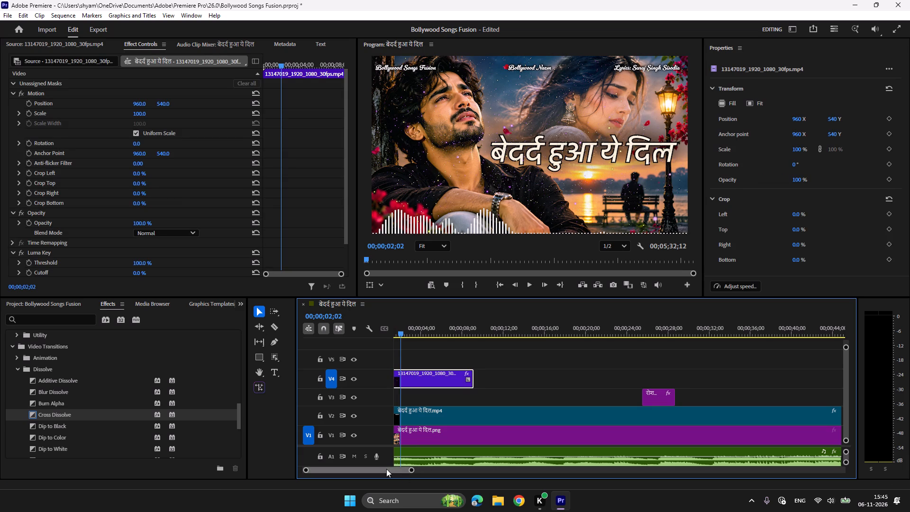
drag(386, 469, 355, 469)
click(403, 330)
click(400, 334)
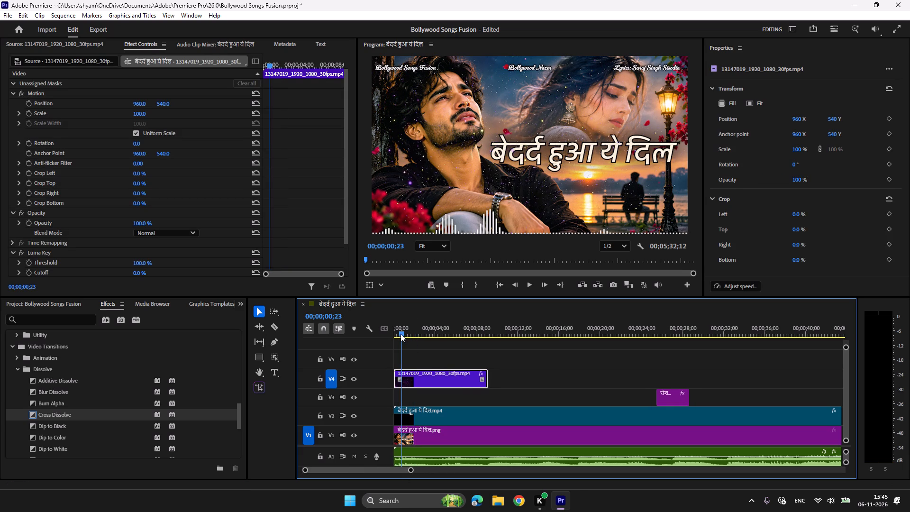
drag(396, 375, 403, 377)
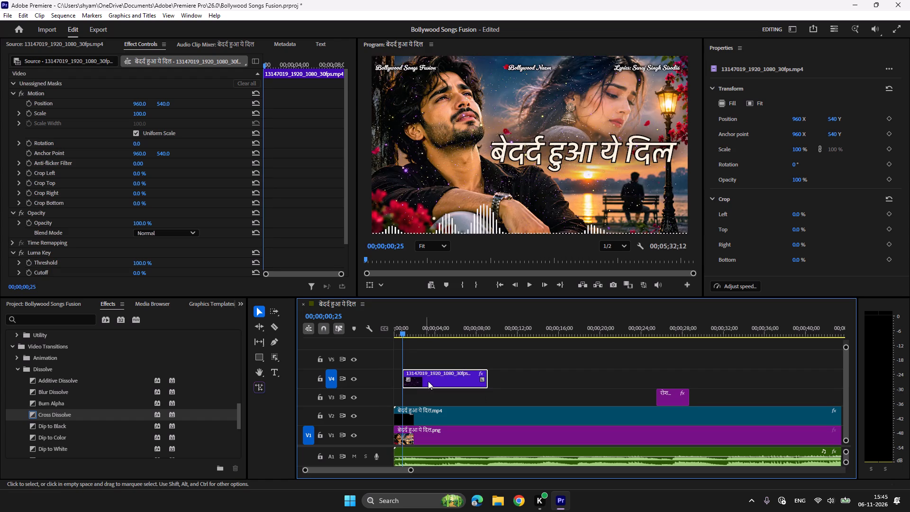
drag(436, 379, 425, 380)
Duplicate the trimmed overlay clip on V4 and place the copy directly against the end of the first clip.
click(458, 335)
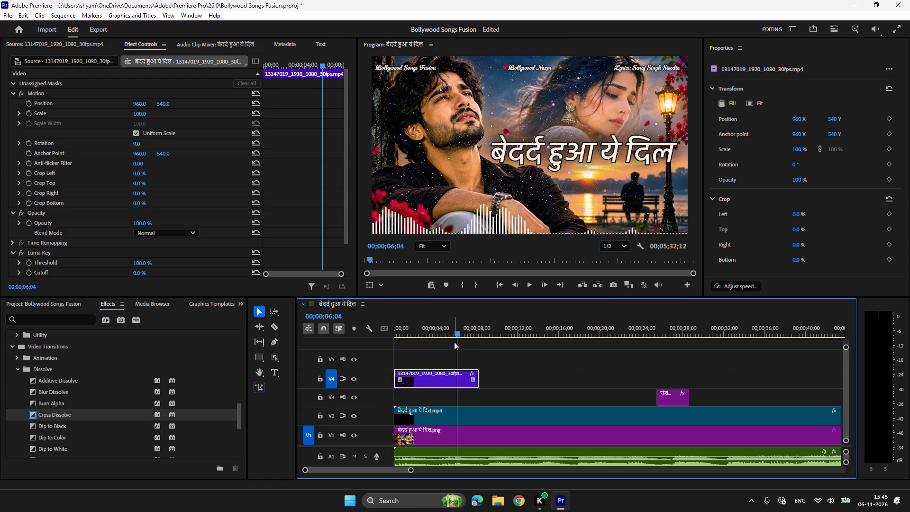
key(ctrl+c)
click(488, 332)
key(ctrl+v)
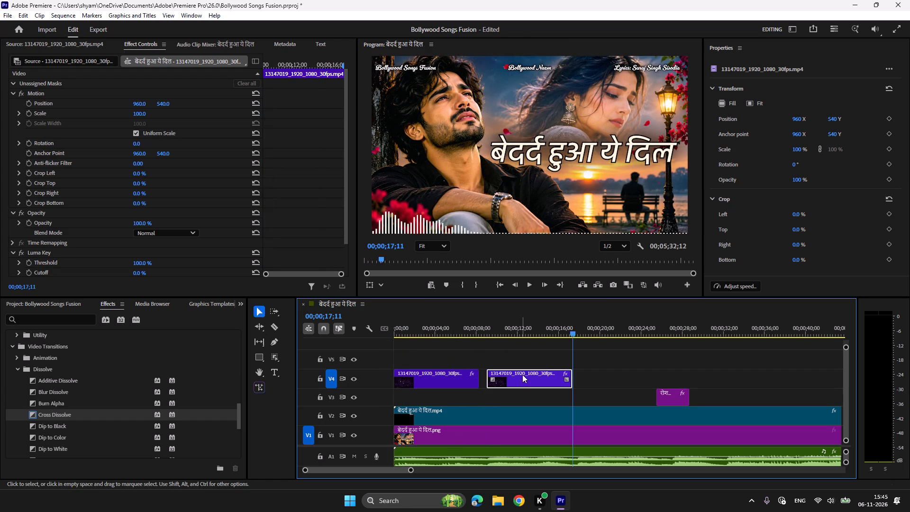
drag(527, 378, 520, 378)
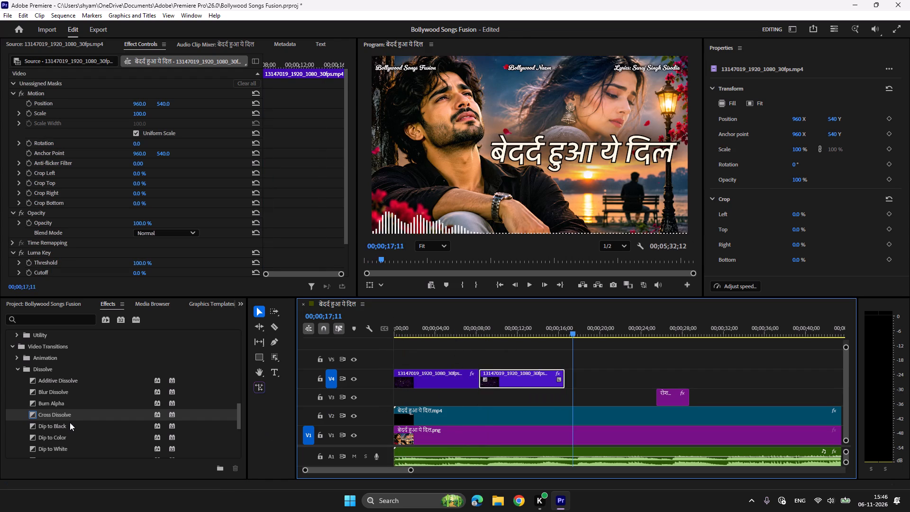
Apply the Cross Dissolve transition at the cut between the two overlay clips on V4.
drag(66, 415, 478, 385)
Play back the cut between the two V4 overlay clips to check the dissolve.
click(471, 320)
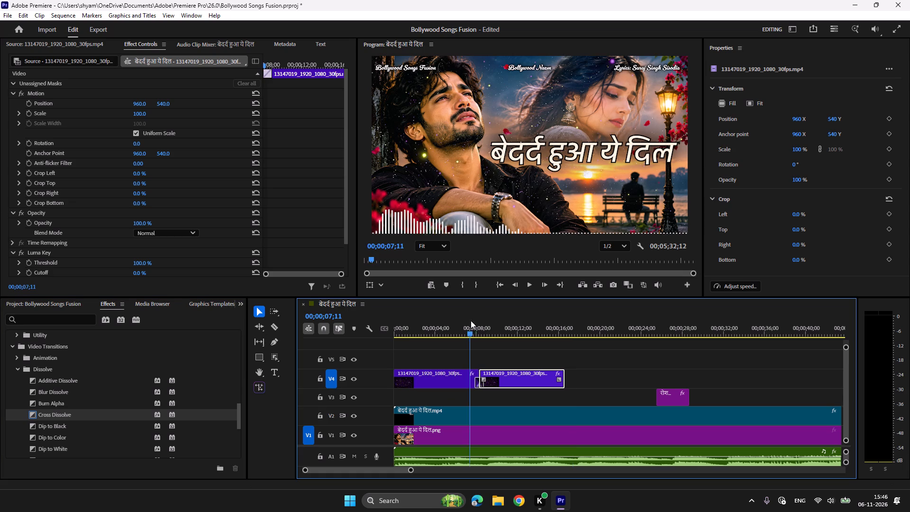
key(space)
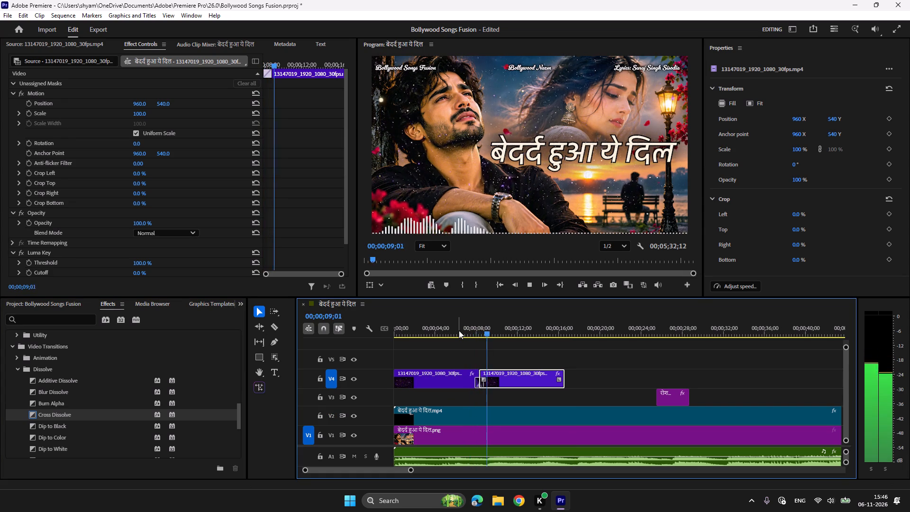
key(space)
click(475, 331)
key(space)
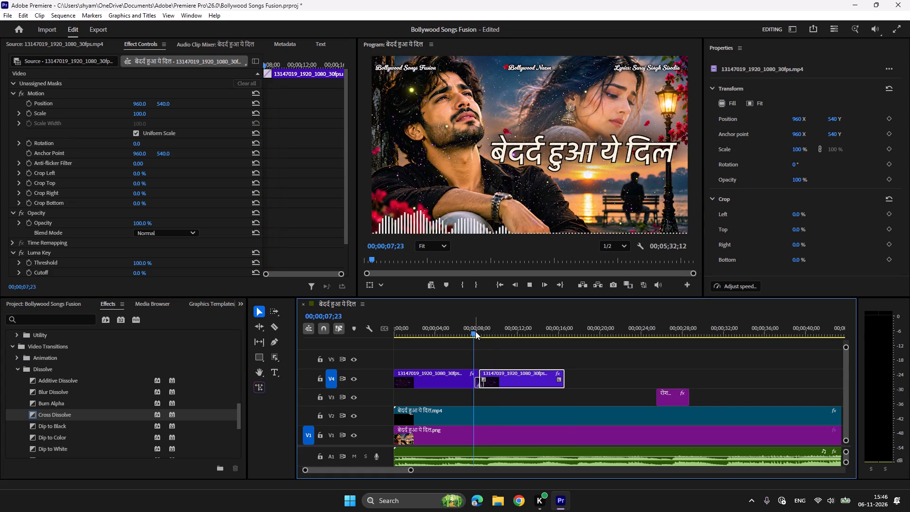
click(475, 331)
key(space)
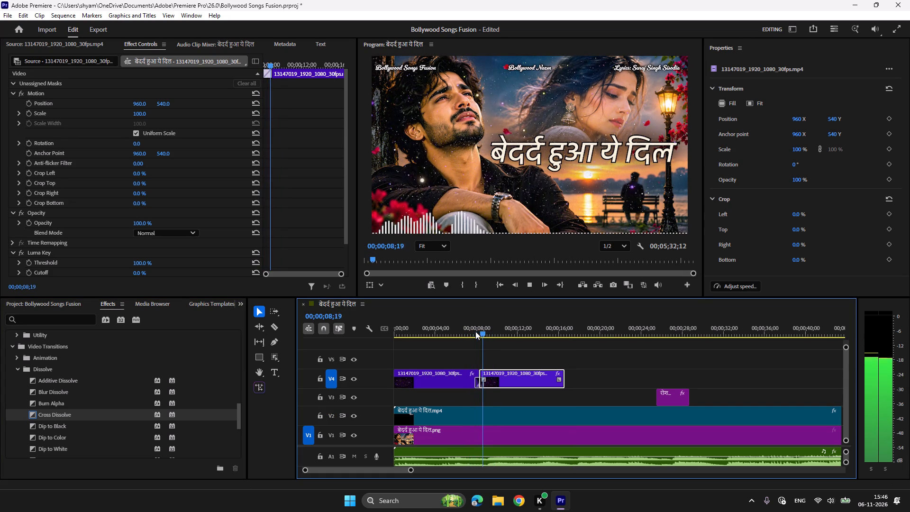
key(space)
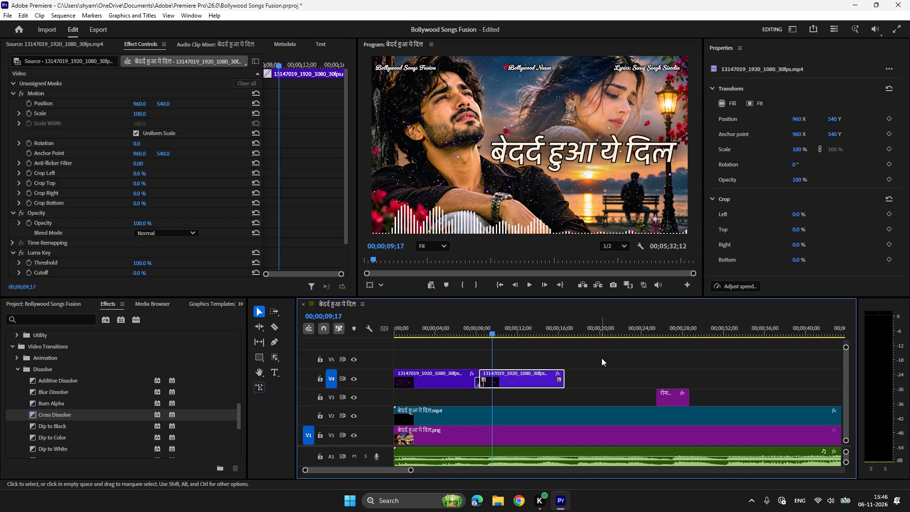
Copy the second overlay clip and paste two copies back to back on V4, starting at its end at 00;00;16;20.
click(559, 375)
click(547, 380)
key(ctrl+c)
click(559, 329)
drag(337, 64, 340, 64)
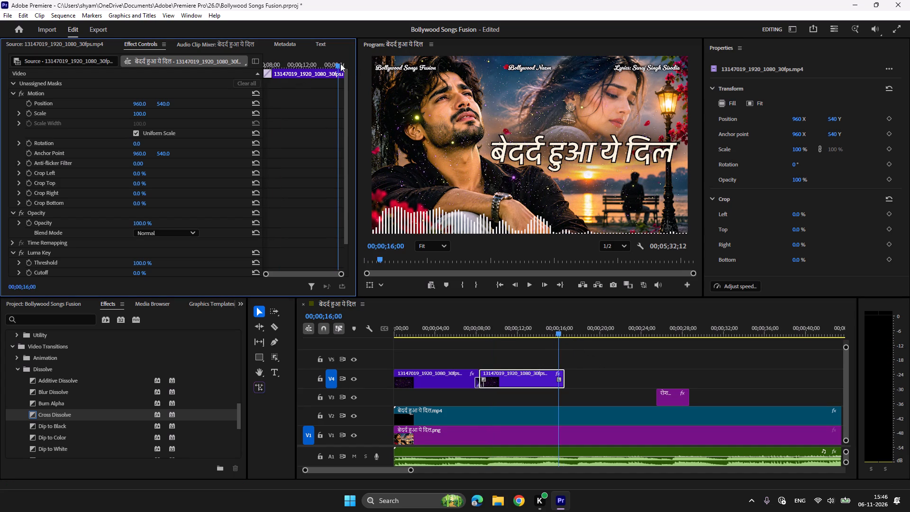
drag(340, 64, 350, 66)
key(Right)
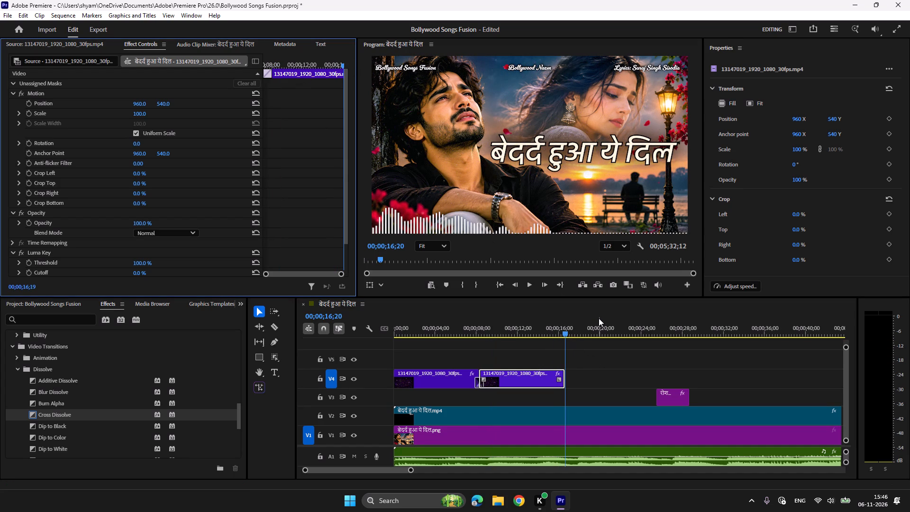
key(ctrl+v)
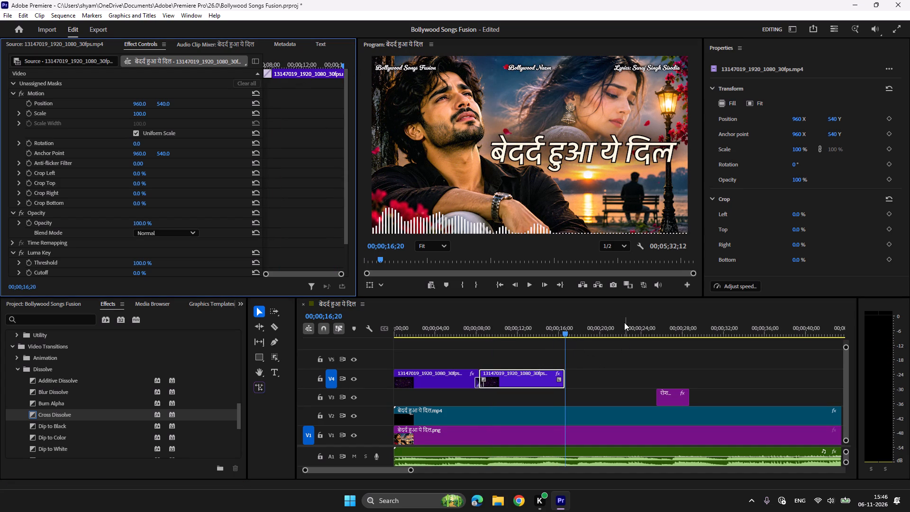
click(624, 322)
click(560, 325)
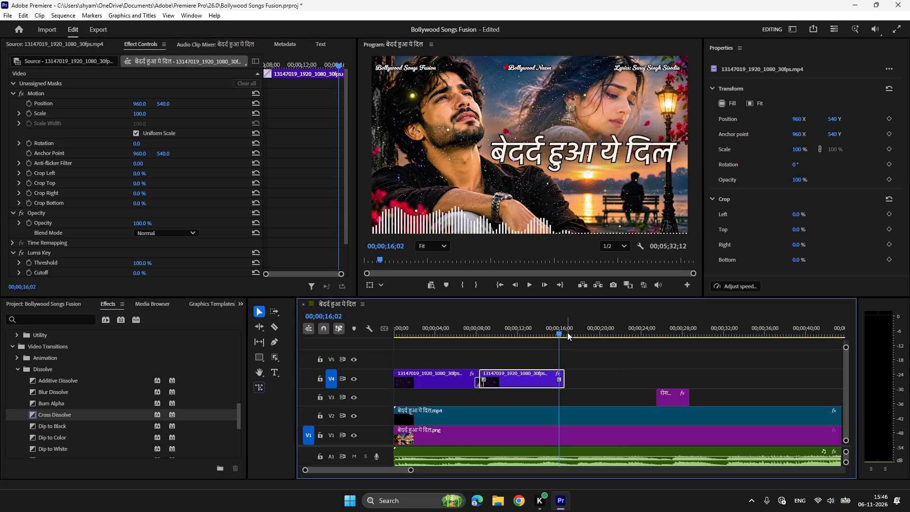
click(567, 332)
key(Left)
key(Left)
key(Left)
key(Left)
key(Left)
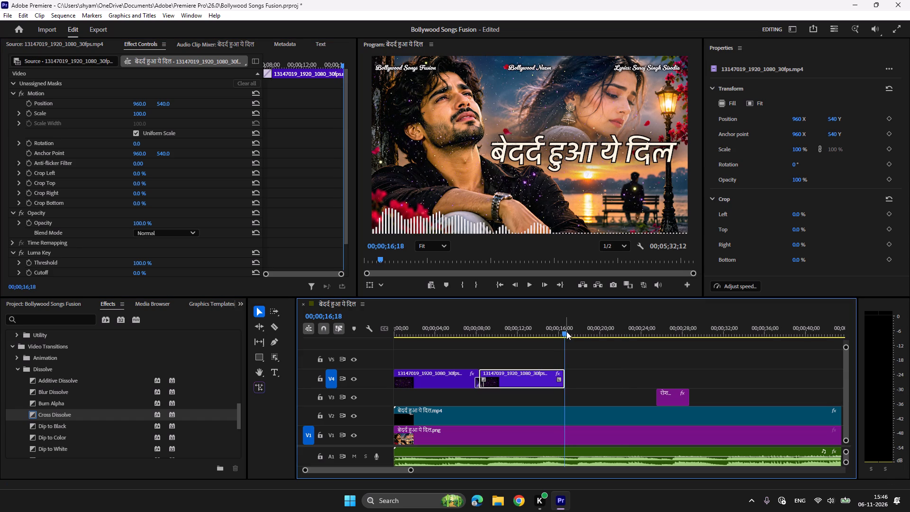
key(Right)
key(Right)
key(ctrl+v)
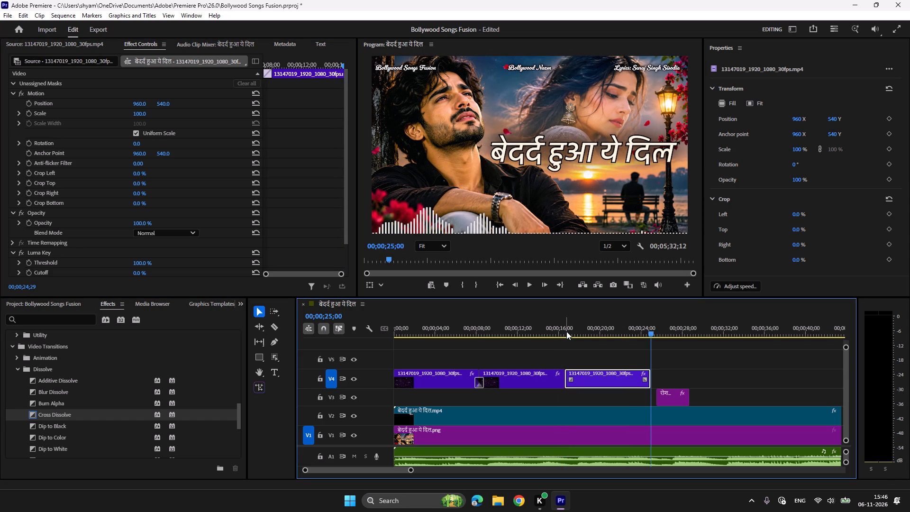
key(ctrl+v)
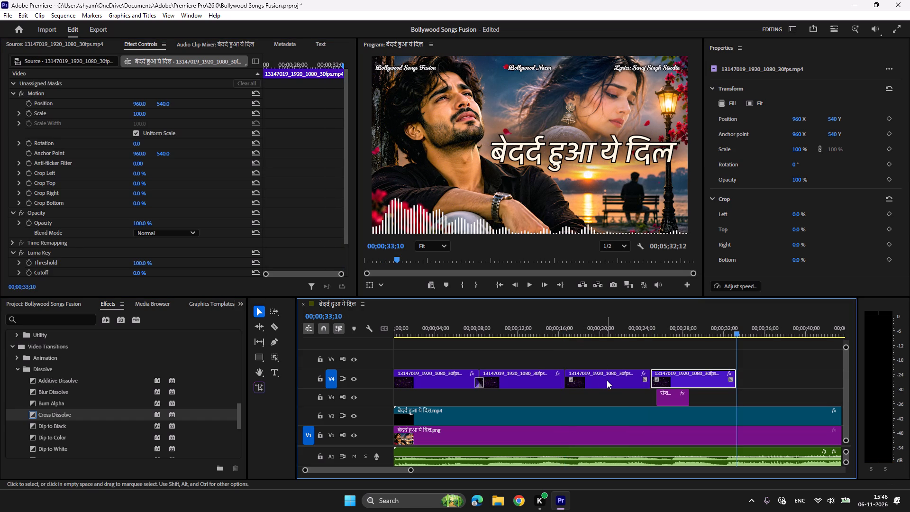
Duplicate the third and fourth overlay clips together on V4, pasting them at 00;00;33;10.
shift+click(607, 380)
key(ctrl+c)
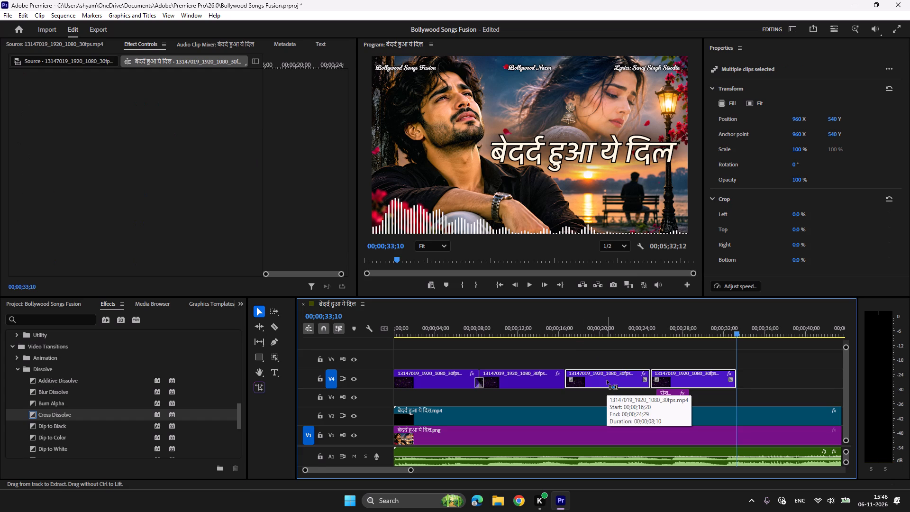
key(ctrl+v)
Copy the last four overlay clips and paste the group eight times in succession on V4, from 00;00;50;00 to 00;05;17;00.
scroll(527, 385, up, 4)
scroll(467, 386, up, 5)
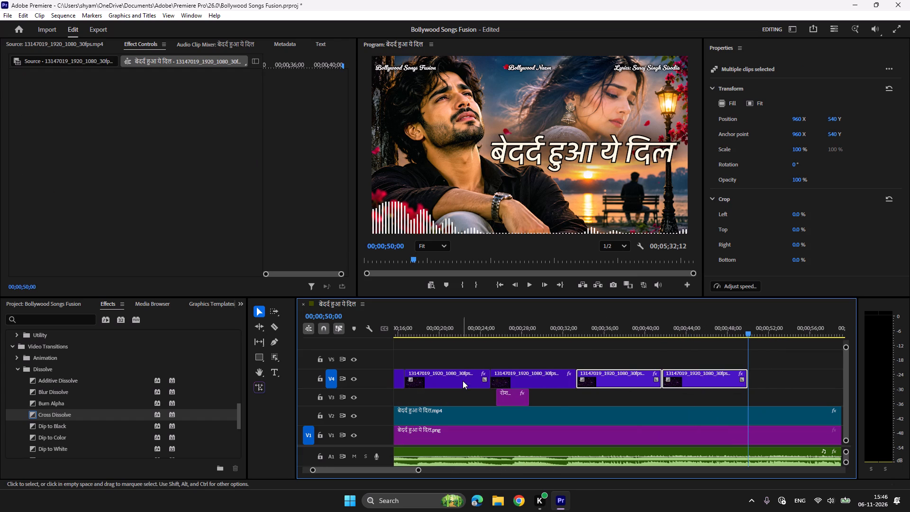
shift+click(463, 381)
click(531, 379)
shift+click(467, 379)
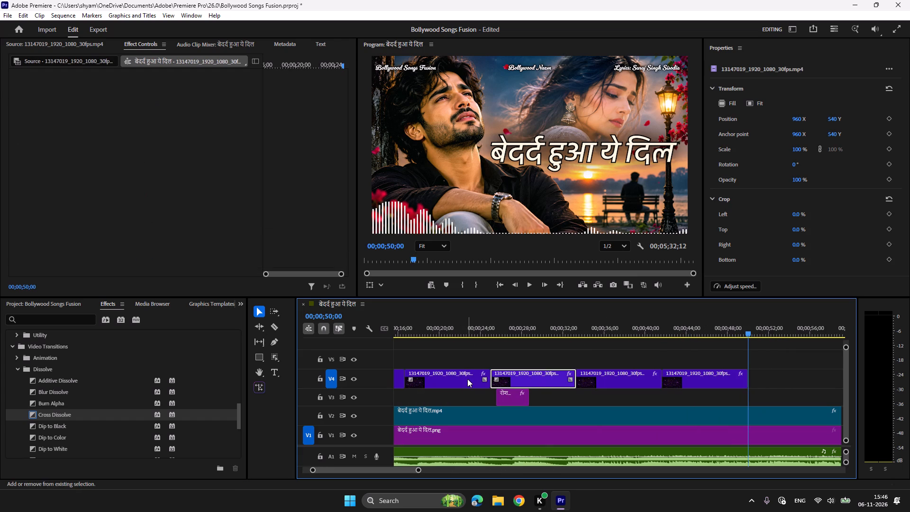
shift+click(601, 381)
shift+click(694, 384)
key(ctrl+c)
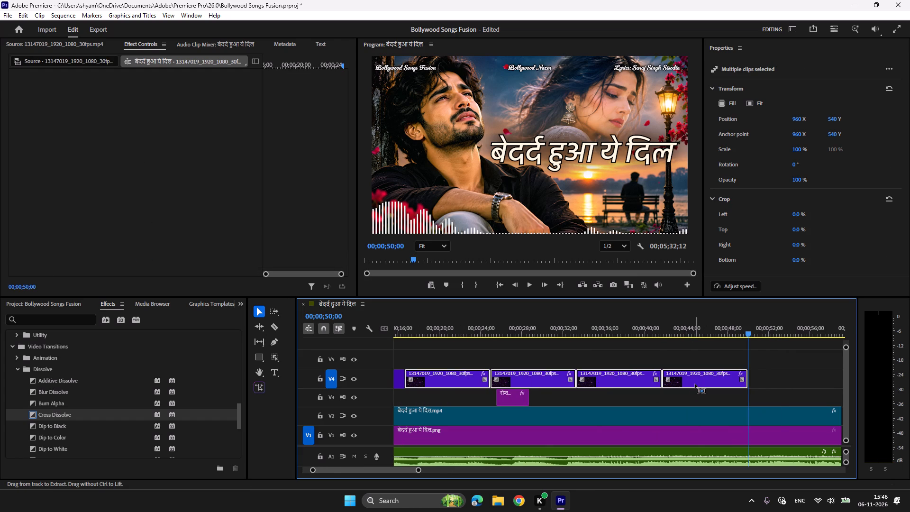
key(ctrl+v)
key(ctrl+v)
key(ctrl+v)
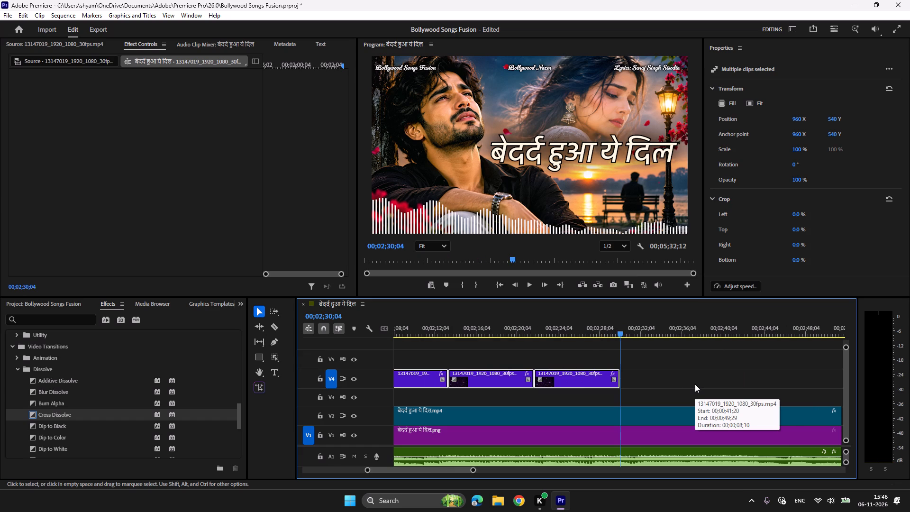
key(ctrl+v)
key(ctrl+v)
key(ctrl+v)
key(ctrl+v)
key(ctrl+v)
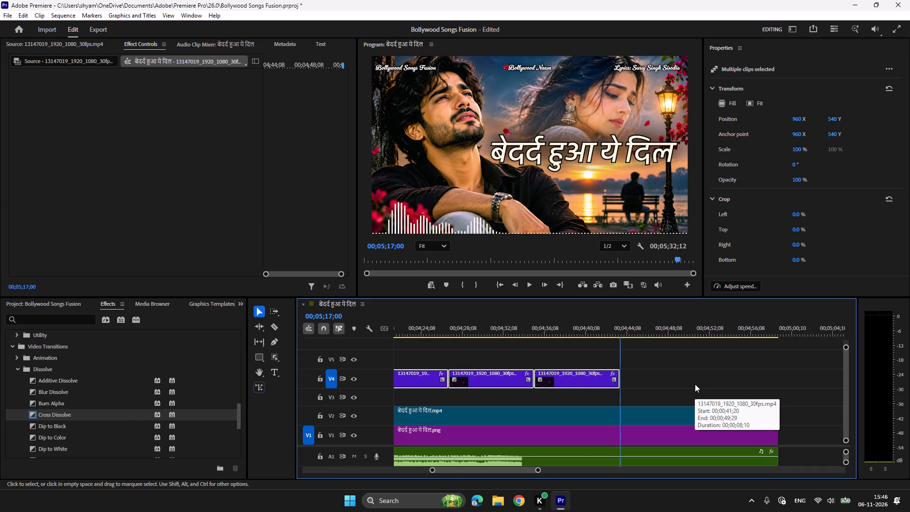
Copy the last two overlay clips on V4 and paste them at 00;05;17;00 to cover the song's end.
click(693, 377)
click(507, 381)
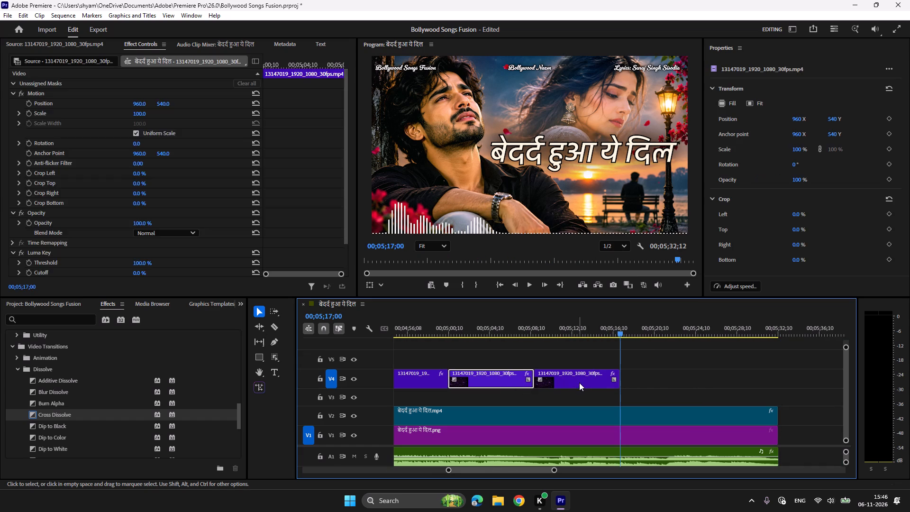
shift+click(579, 383)
key(ctrl+c)
key(ctrl+v)
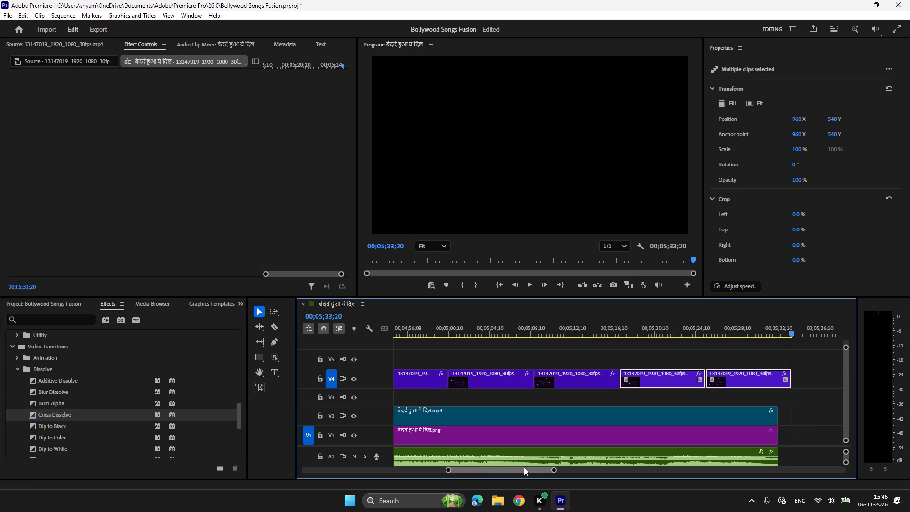
Delete the last overlay clip on V4, which extends past the song's end.
click(765, 352)
click(764, 381)
key(Delete)
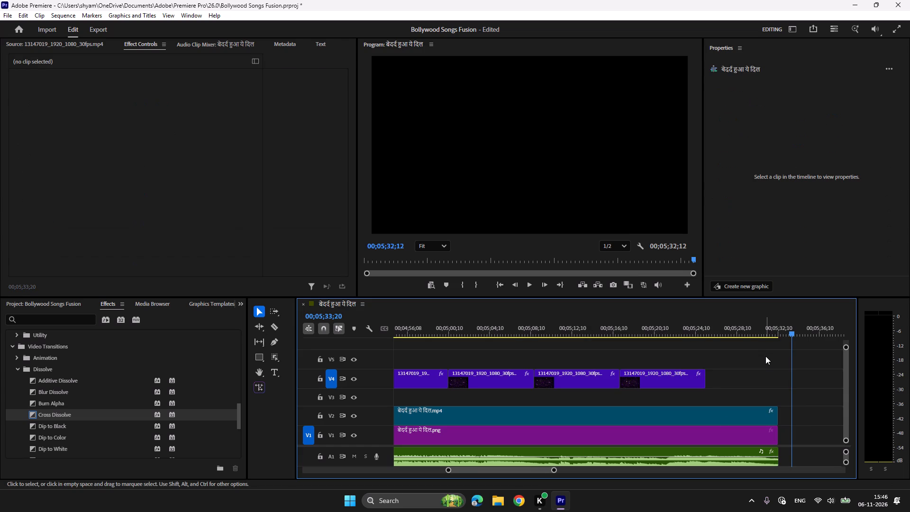
Apply Cross Dissolve to the second through sixth joins between the overlay clips on V4.
drag(500, 470, 401, 470)
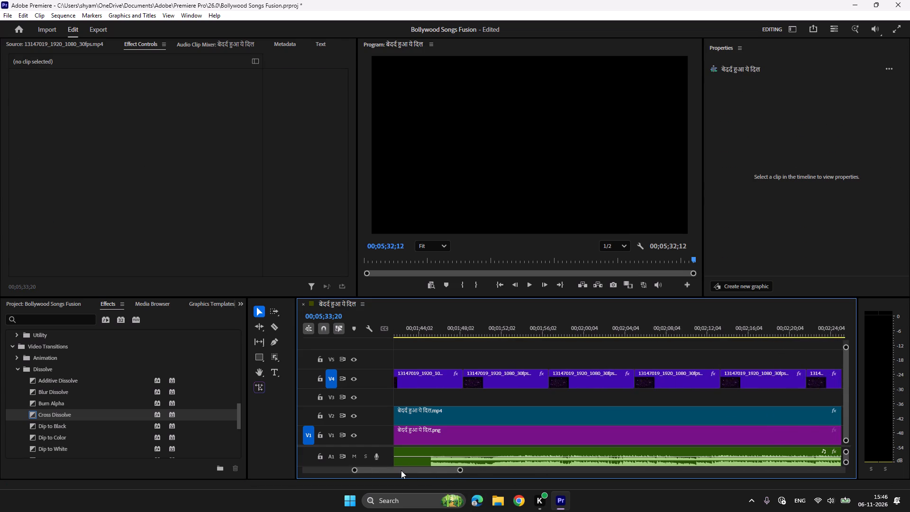
drag(401, 470, 353, 470)
drag(411, 470, 565, 480)
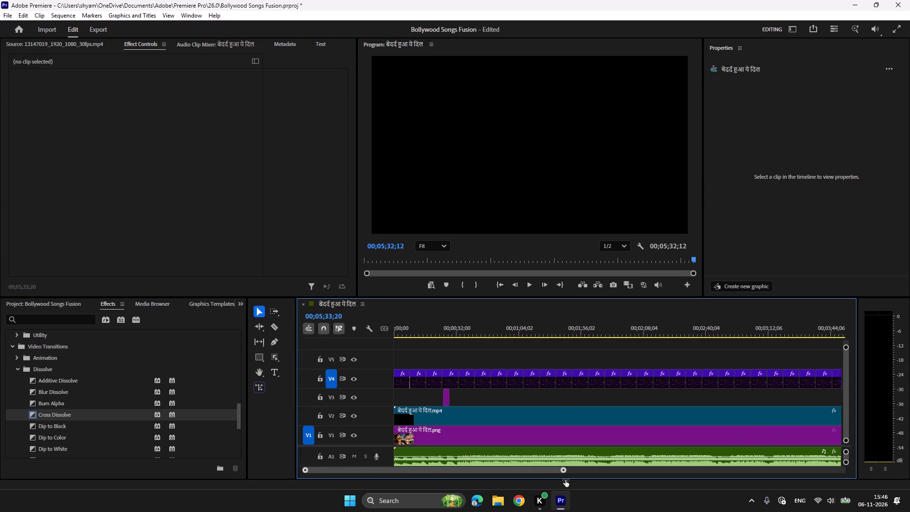
drag(565, 480, 620, 481)
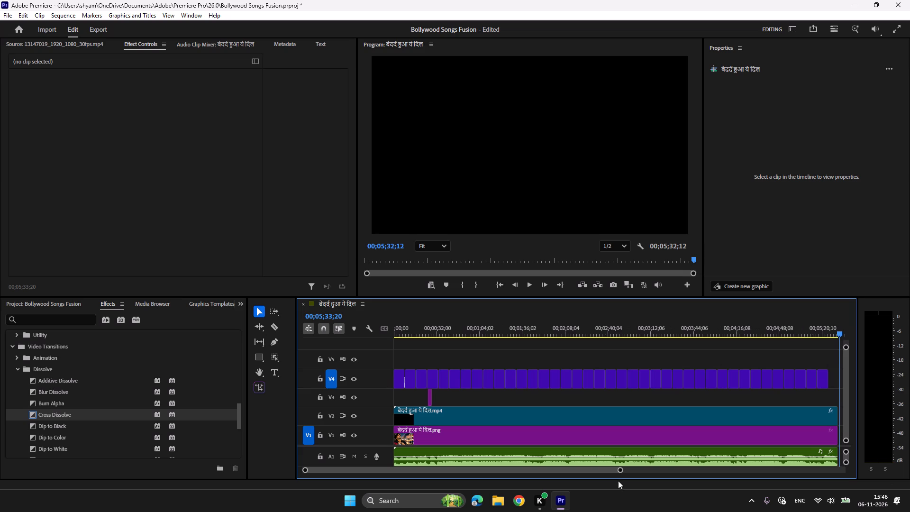
drag(86, 414, 418, 388)
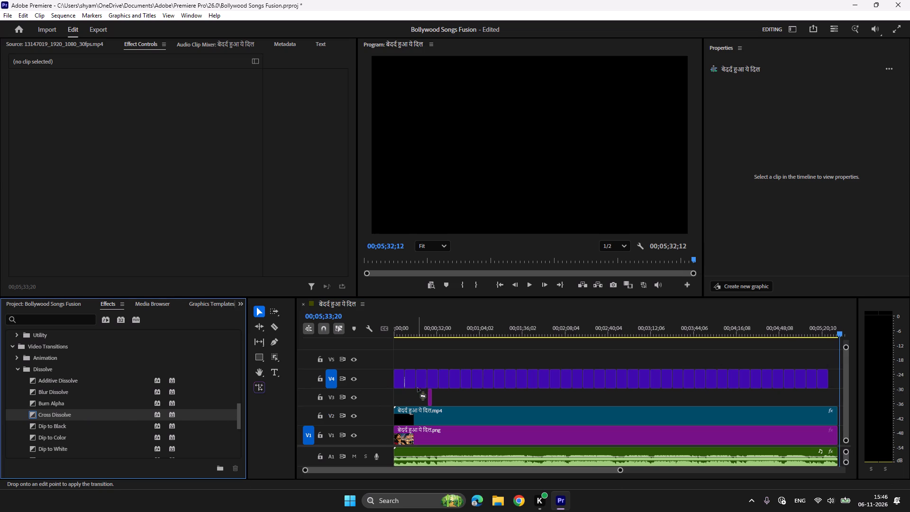
drag(418, 388, 417, 384)
drag(75, 413, 419, 389)
drag(419, 389, 426, 383)
drag(82, 416, 446, 388)
drag(446, 388, 443, 386)
drag(84, 413, 397, 390)
drag(397, 390, 451, 381)
drag(50, 416, 457, 393)
drag(457, 393, 461, 388)
Apply Cross Dissolve to the seventh through thirteenth joins between the overlay clips on V4.
drag(99, 415, 425, 396)
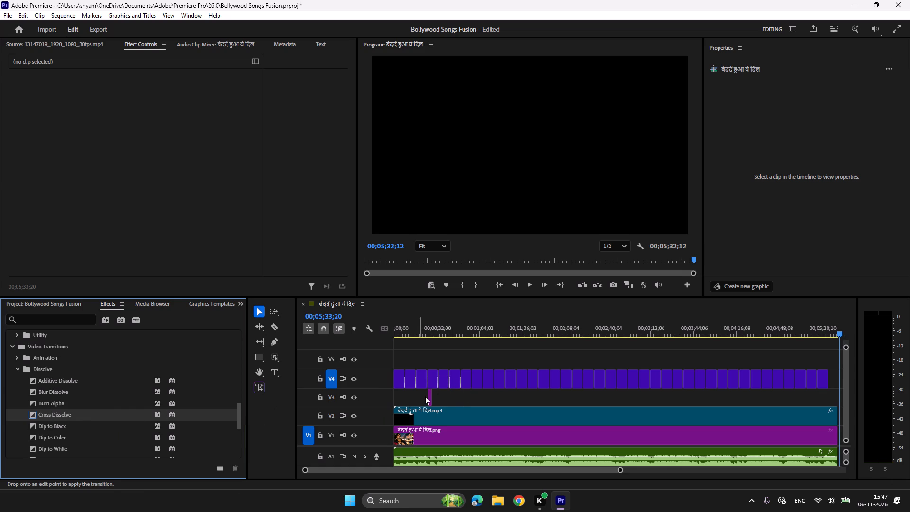
drag(425, 396, 468, 387)
drag(95, 414, 486, 390)
drag(486, 390, 483, 386)
drag(95, 415, 484, 382)
drag(484, 382, 490, 380)
drag(76, 417, 499, 383)
drag(499, 383, 502, 383)
drag(109, 413, 525, 383)
drag(525, 383, 517, 382)
drag(121, 415, 525, 388)
drag(525, 388, 527, 386)
drag(110, 416, 533, 384)
drag(533, 384, 535, 384)
Delete all overlay clips on V4 after the fourteenth clip, leaving only the clips joined by dissolves.
click(828, 394)
drag(829, 395, 554, 353)
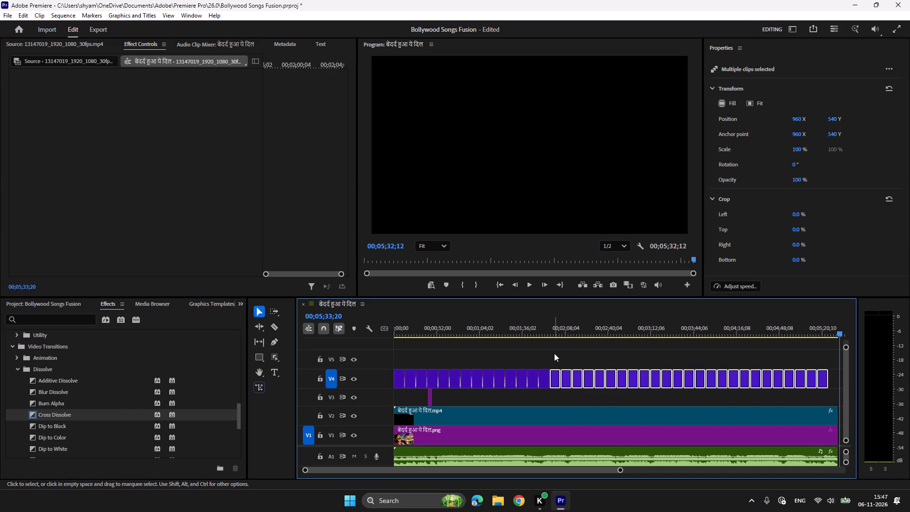
key(Delete)
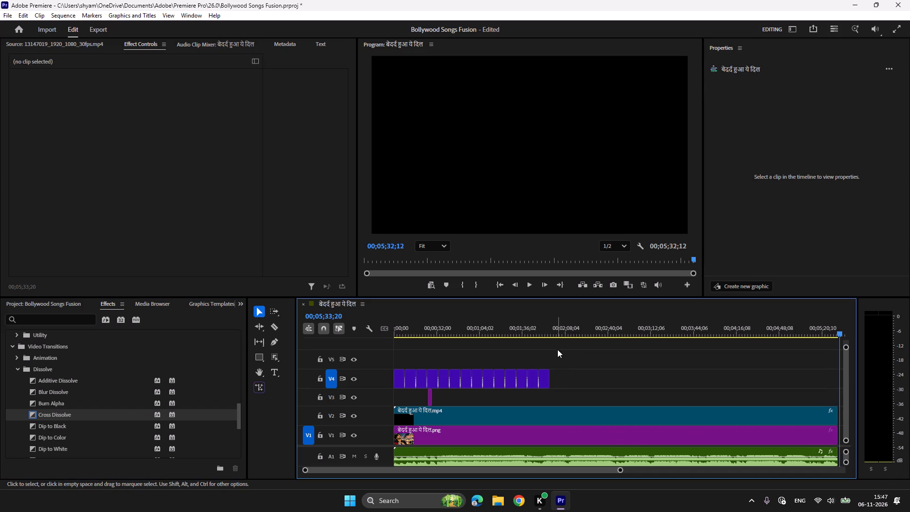
Copy all fourteen dissolved overlay clips, paste them on V4 at 00;02;00;18, and move the pasted group against the end of the originals.
drag(558, 349, 404, 376)
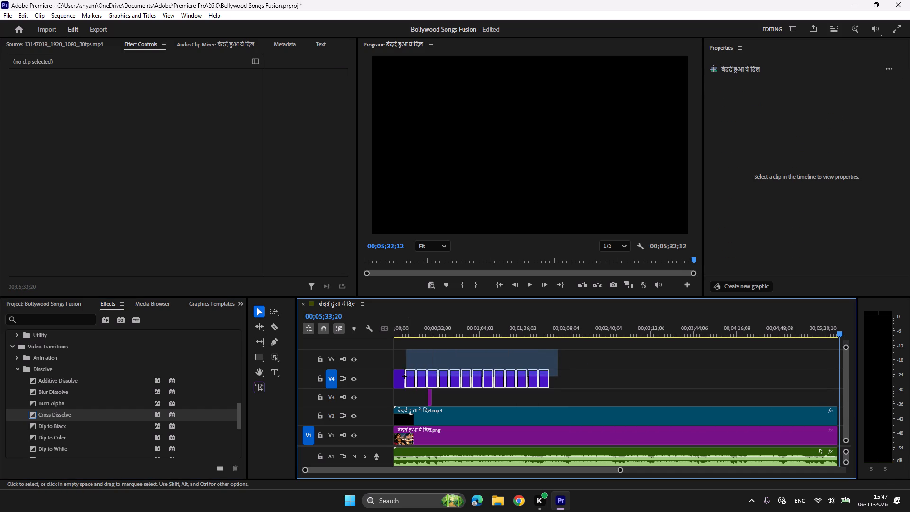
drag(404, 376, 404, 376)
key(ctrl+c)
click(556, 331)
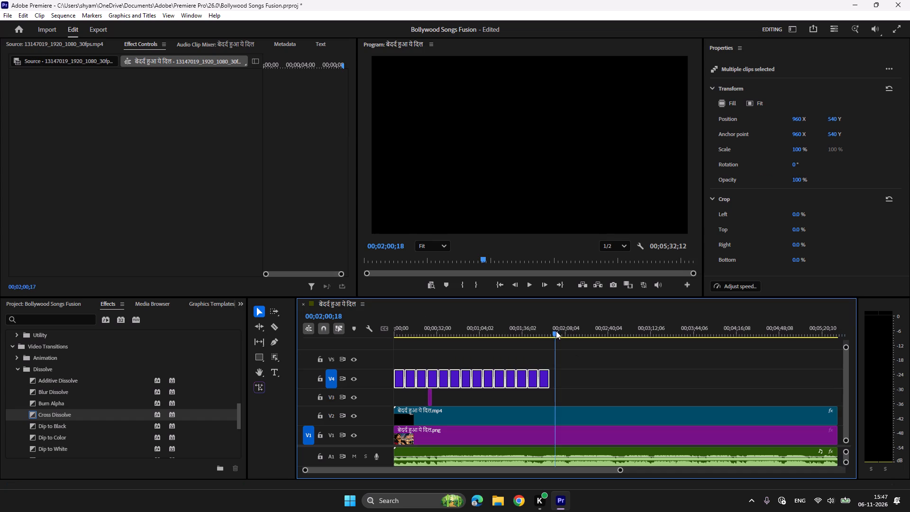
click(571, 348)
key(ctrl+v)
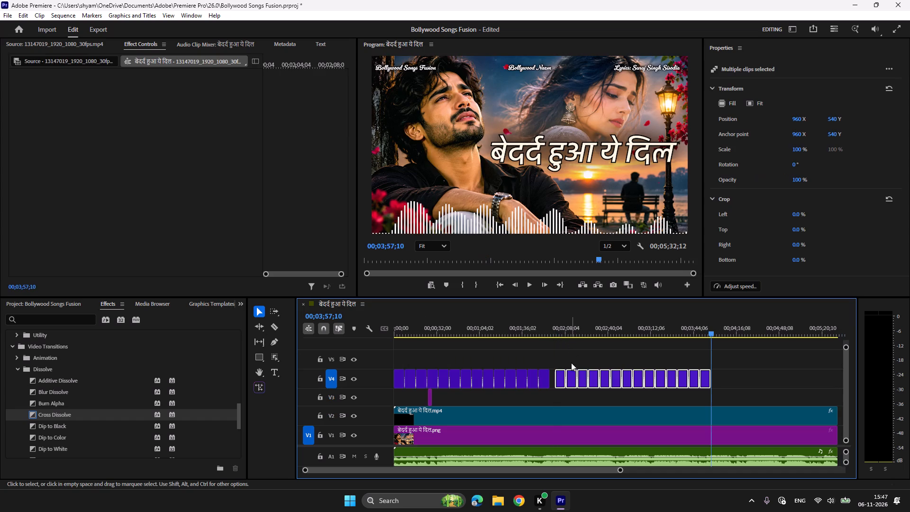
click(560, 380)
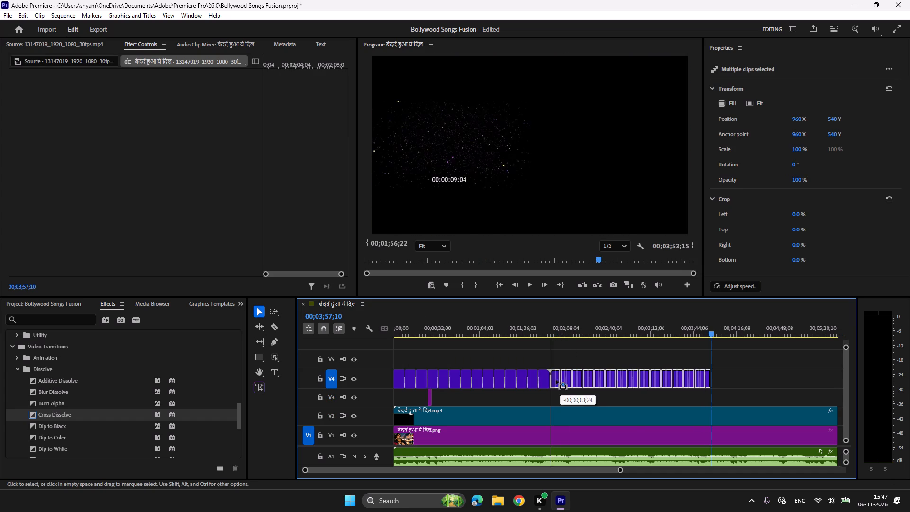
Apply Cross Dissolve to the join between the original overlay group and the pasted group on V4.
click(540, 329)
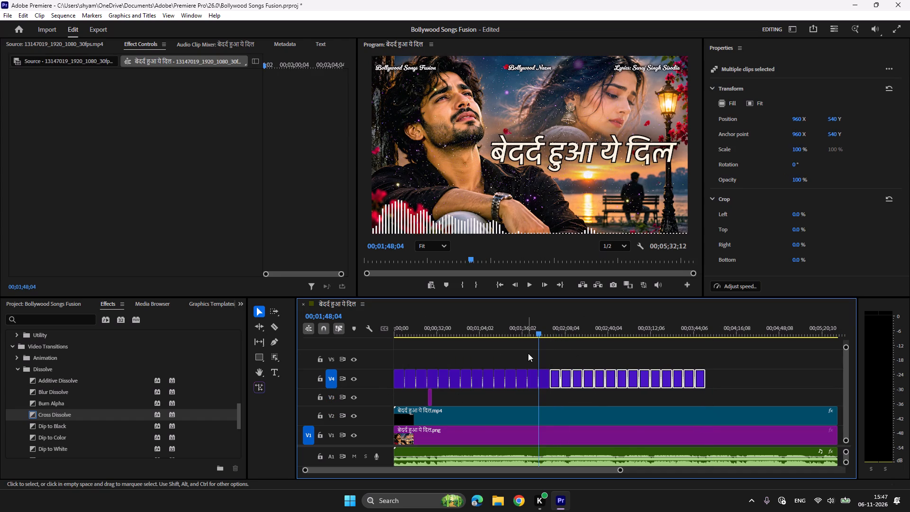
click(528, 353)
drag(59, 414, 548, 401)
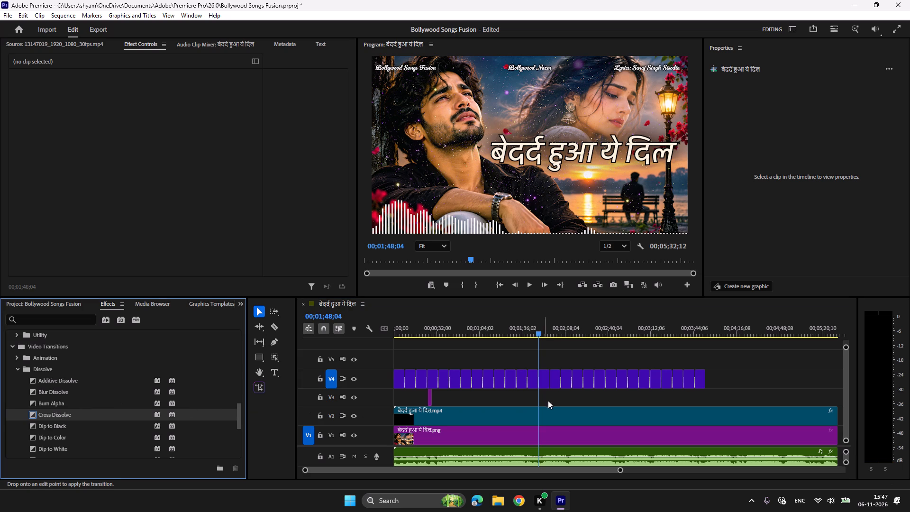
drag(548, 401, 551, 387)
Copy the last eleven overlay clips, paste them on V4 at 00;04;07;17, and move the pasted group back against the preceding clip.
click(740, 356)
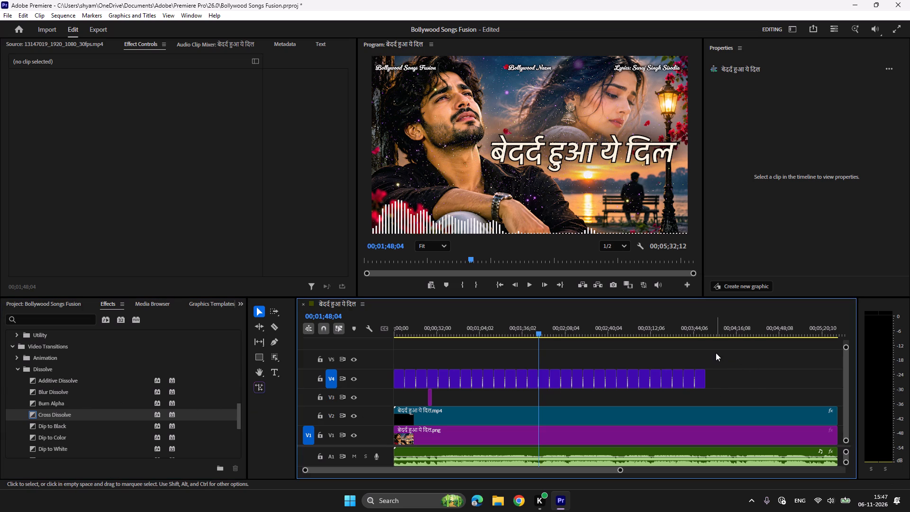
drag(716, 353, 590, 382)
key(ctrl+c)
click(726, 330)
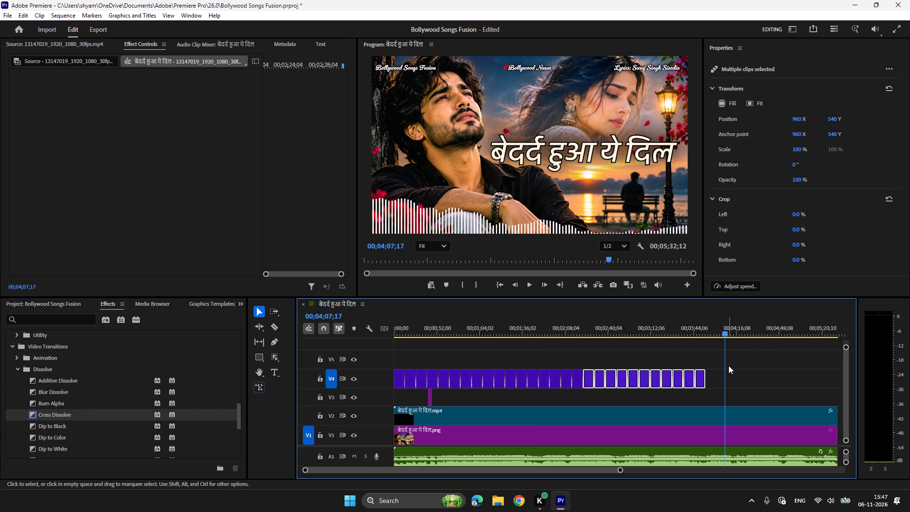
key(ctrl+v)
click(498, 360)
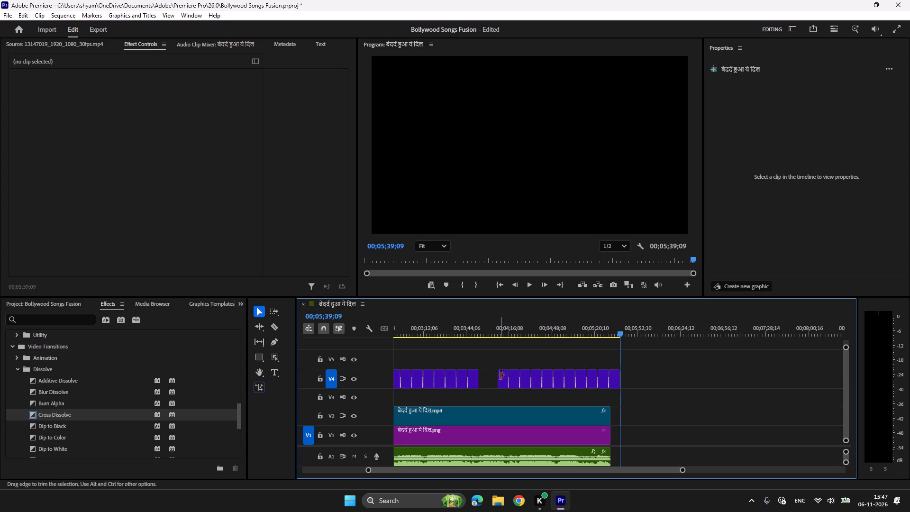
drag(492, 353, 635, 377)
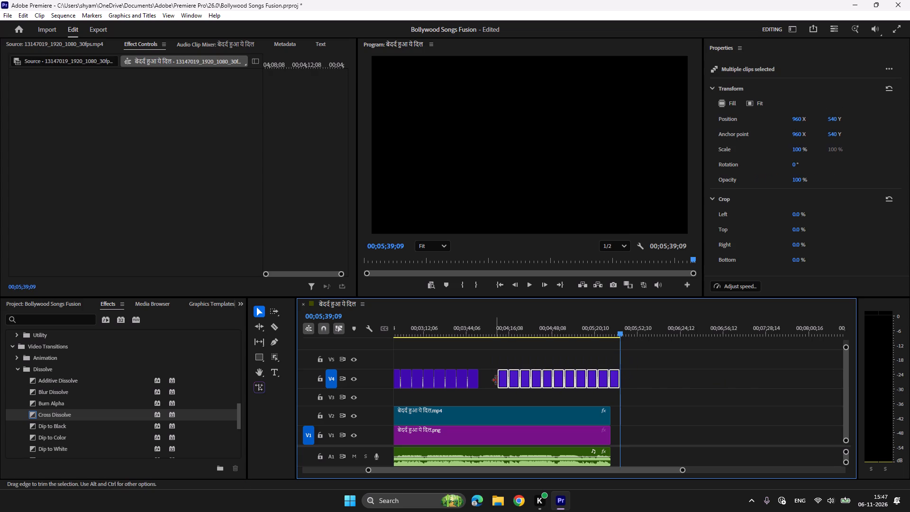
drag(503, 380, 483, 380)
click(482, 349)
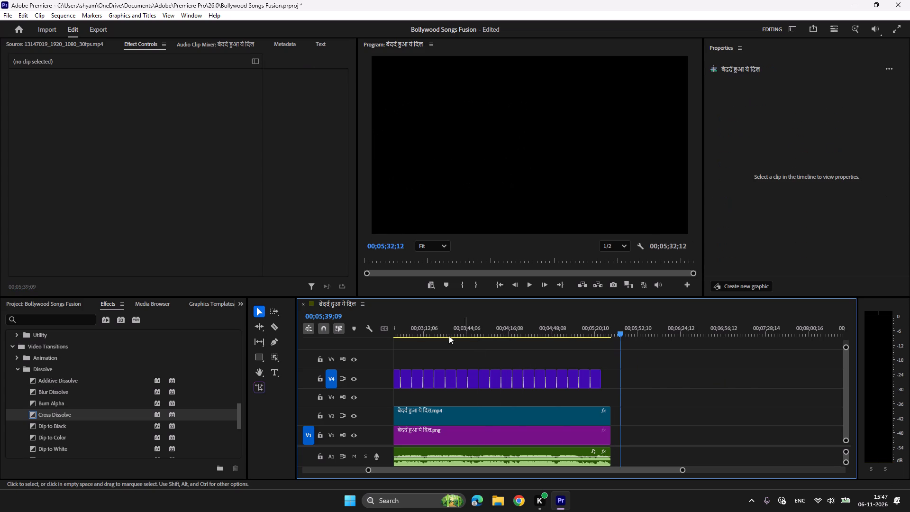
Apply Cross Dissolve to the join between the second and third overlay groups on V4.
drag(54, 414, 481, 389)
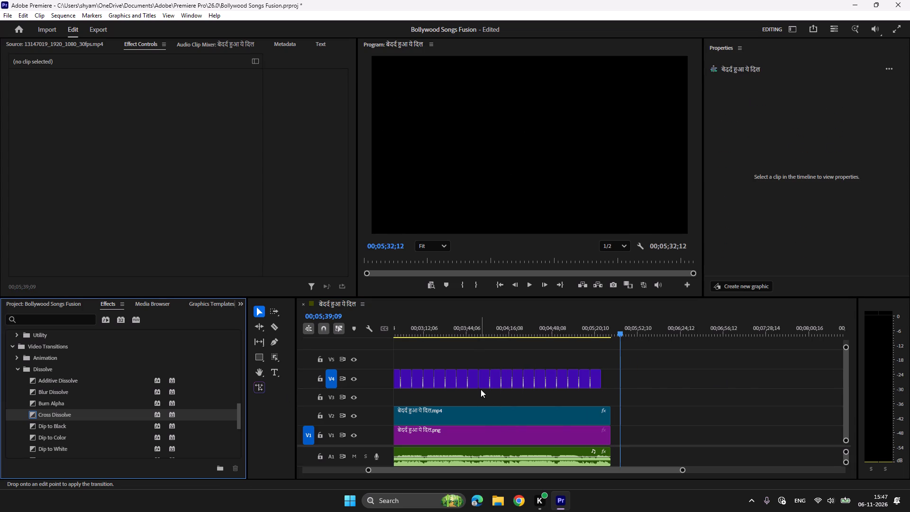
drag(481, 389, 479, 387)
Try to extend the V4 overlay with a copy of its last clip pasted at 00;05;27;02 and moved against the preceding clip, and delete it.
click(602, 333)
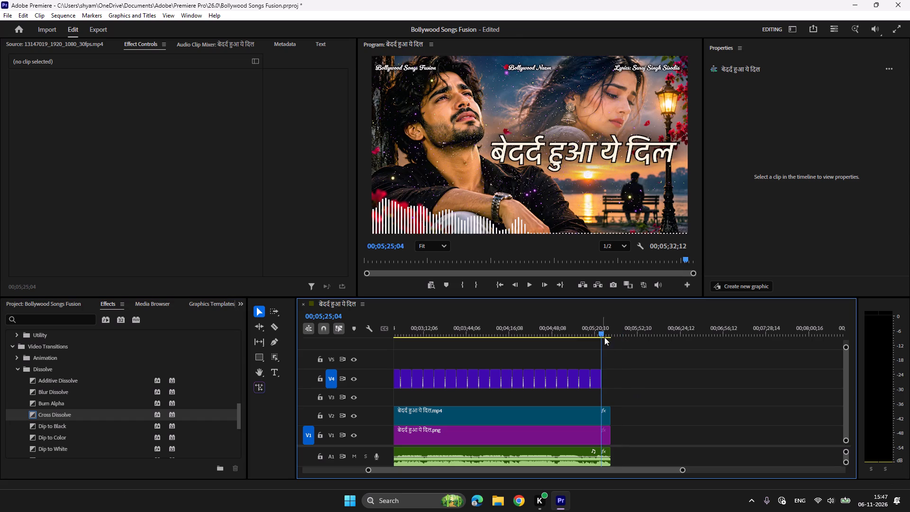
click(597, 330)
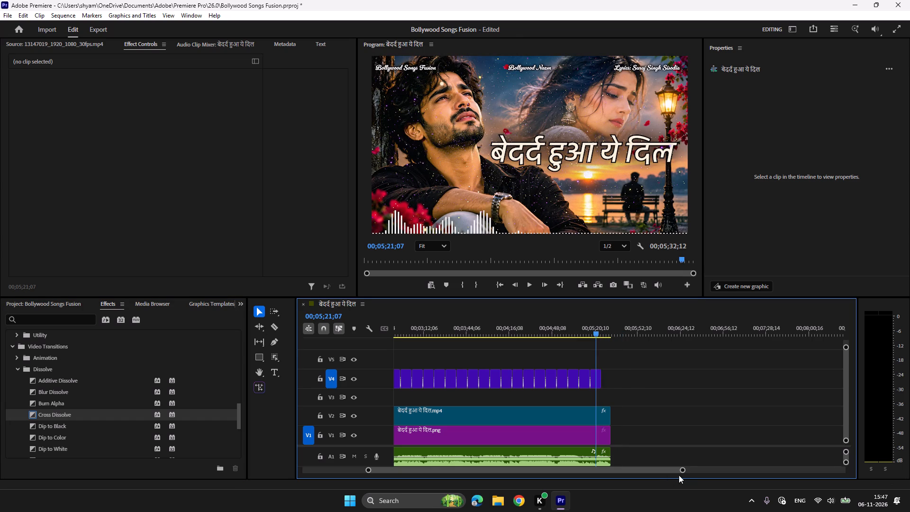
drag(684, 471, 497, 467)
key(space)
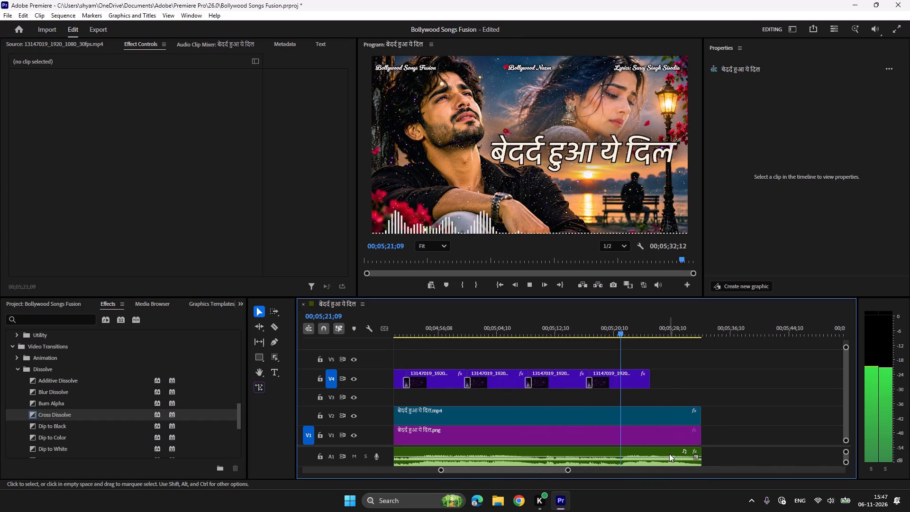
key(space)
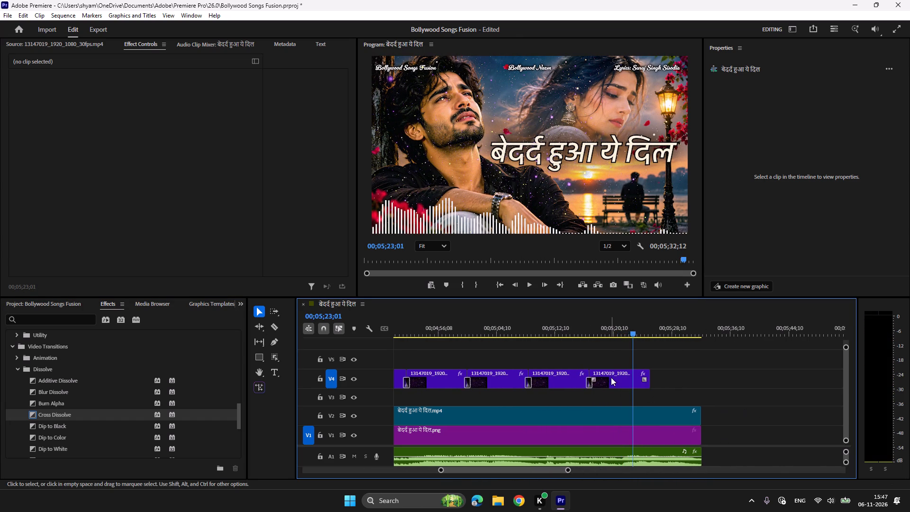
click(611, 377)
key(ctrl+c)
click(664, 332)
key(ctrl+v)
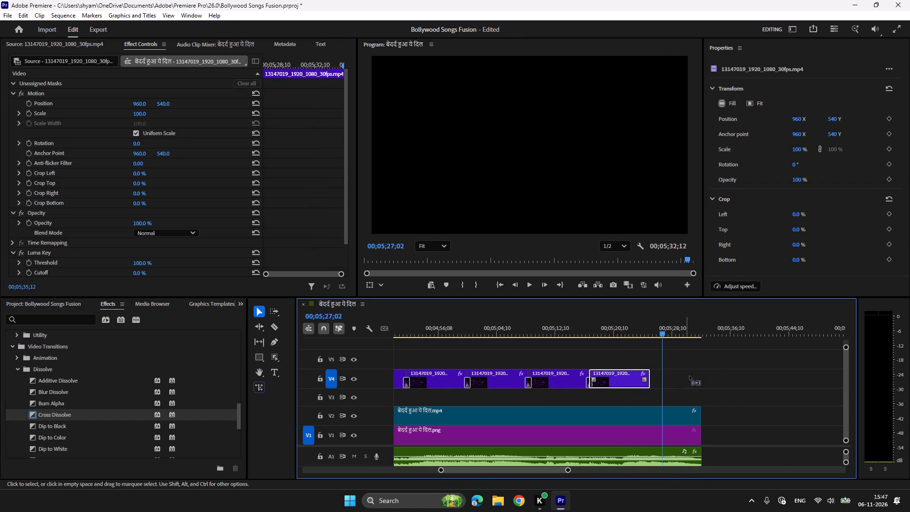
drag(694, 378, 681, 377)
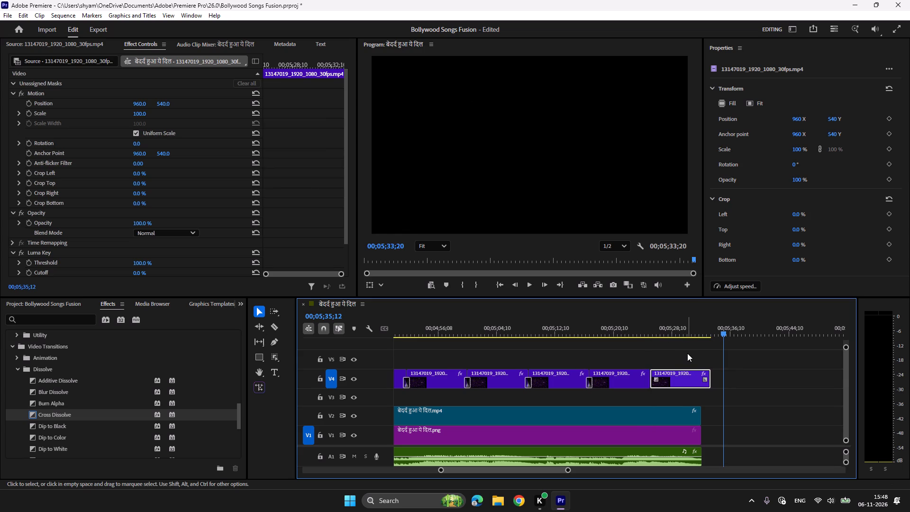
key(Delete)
Play the sequence from its start to review the looped particle overlay over the song video.
drag(518, 470, 410, 475)
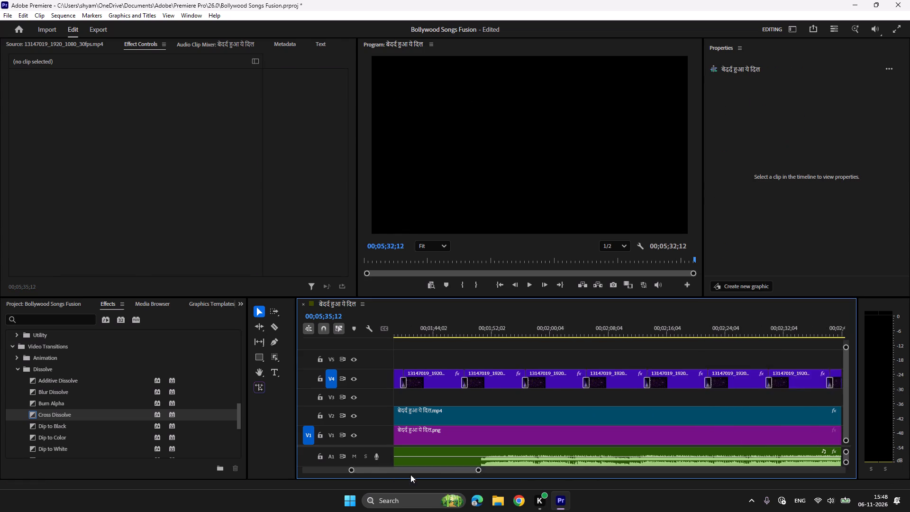
drag(410, 475, 360, 475)
drag(403, 332, 382, 332)
key(space)
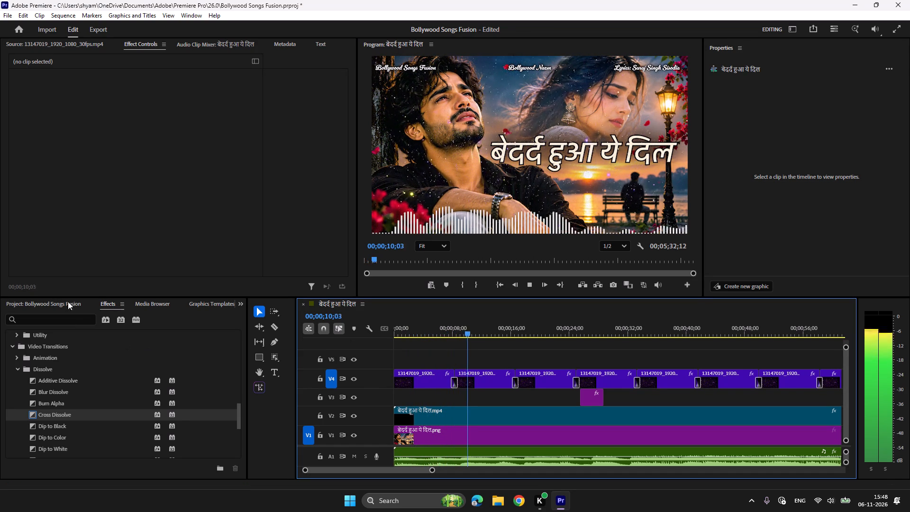
In File Explorer's Bollywood Songs folder, rename New Text Document (2).txt as "286. बेदर्द हुआ ये दिल", reusing the song title from the clipboard history.
click(501, 500)
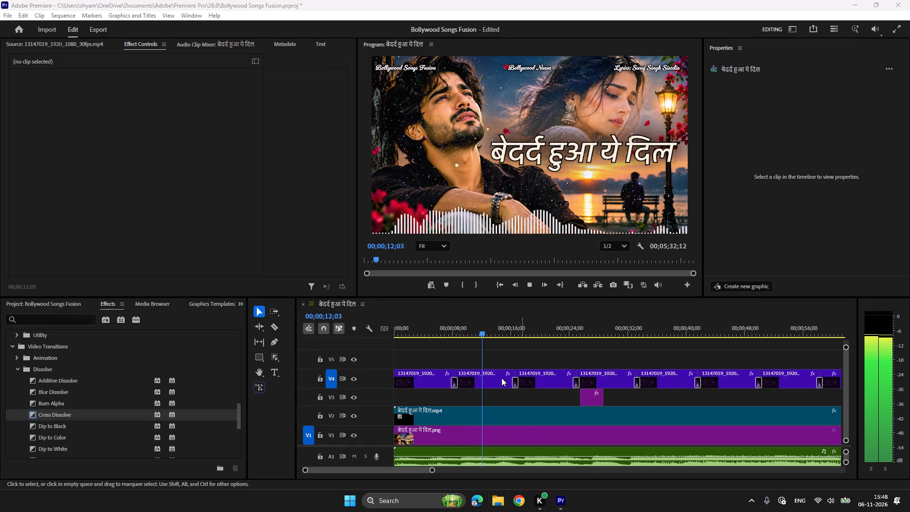
click(39, 192)
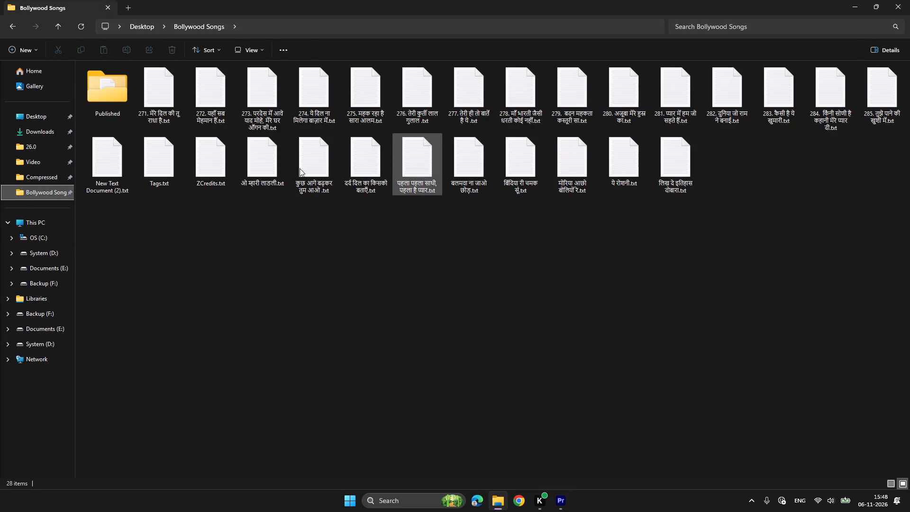
click(109, 183)
click(115, 188)
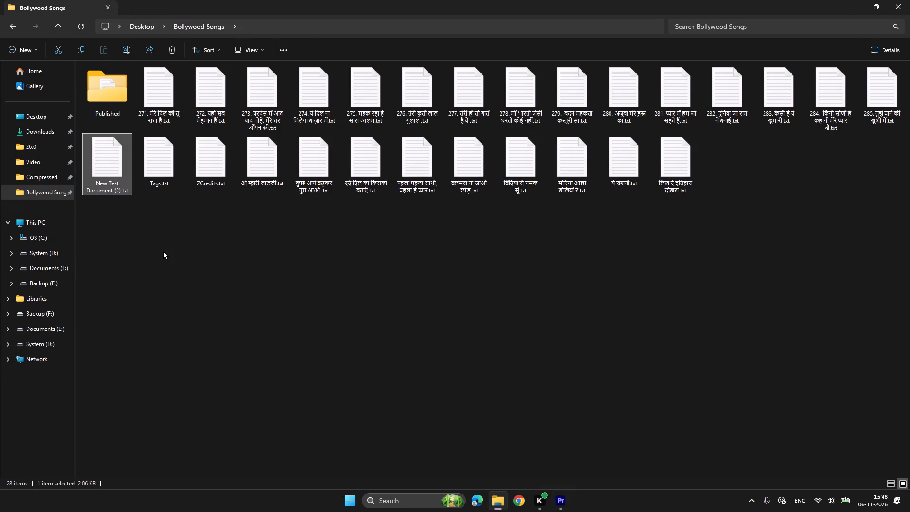
key(2)
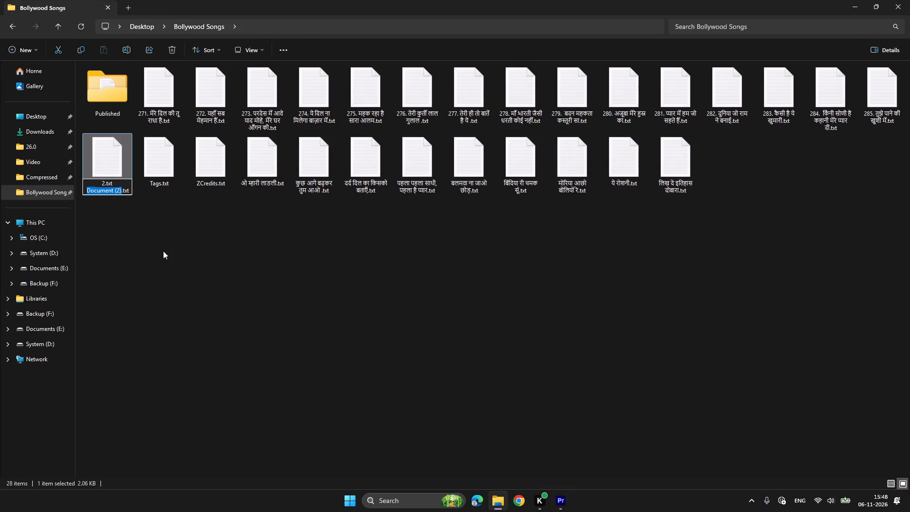
text(86.)
key(space)
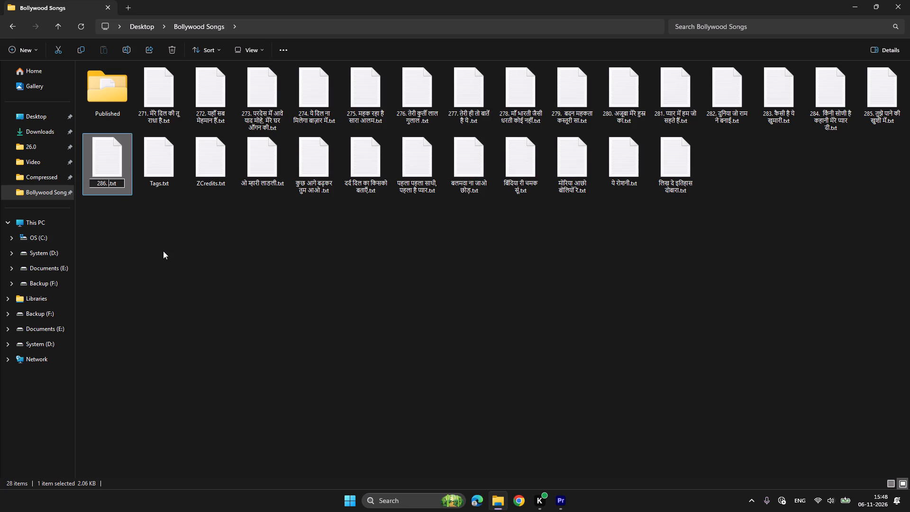
key(ctrl+v)
key(super+v)
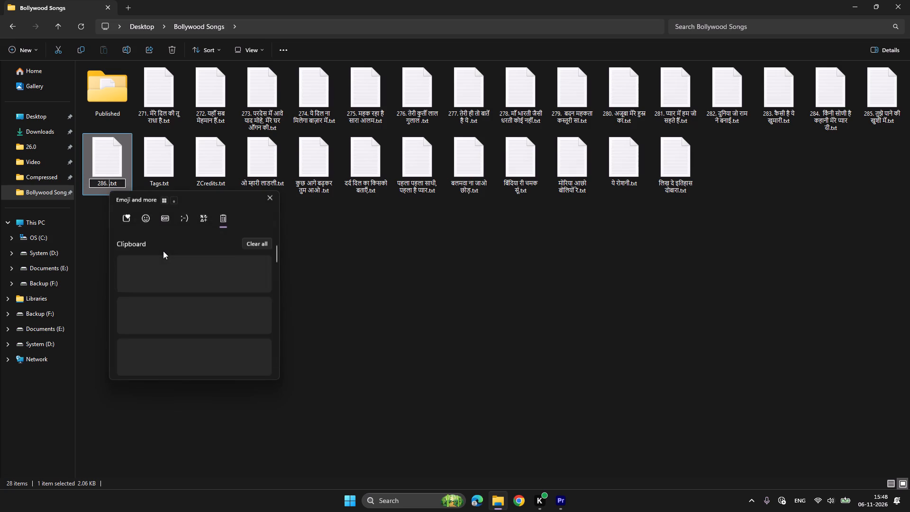
click(183, 274)
key(ctrl+v)
click(289, 310)
Open the text file "286. बेदर्द हुआ ये दिल.txt".
double_click(105, 160)
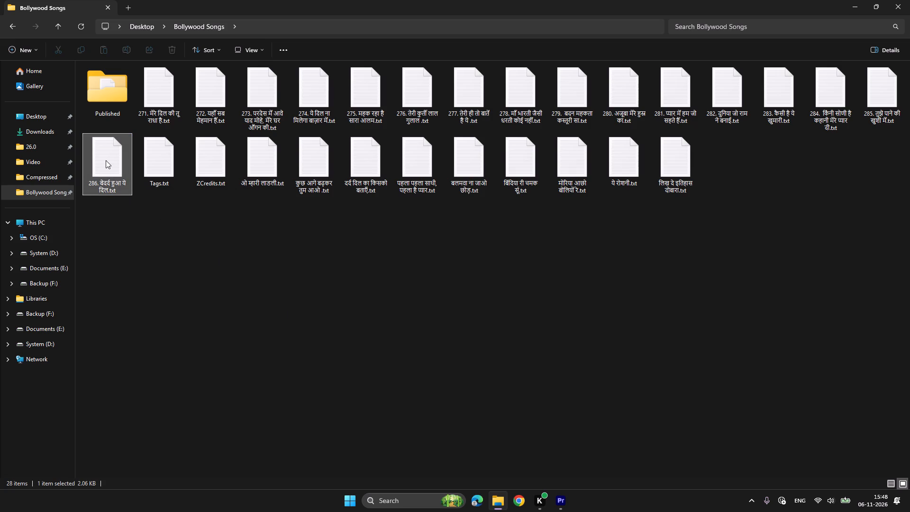
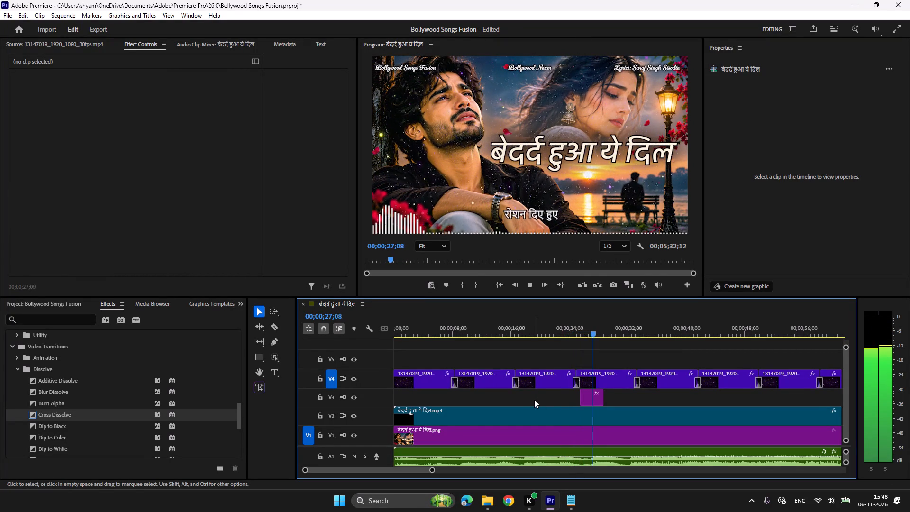
Move the lyric title clip on V3 to start at the playhead, 00;00;27;19, and play it to check the timing.
key(space)
drag(589, 398, 610, 397)
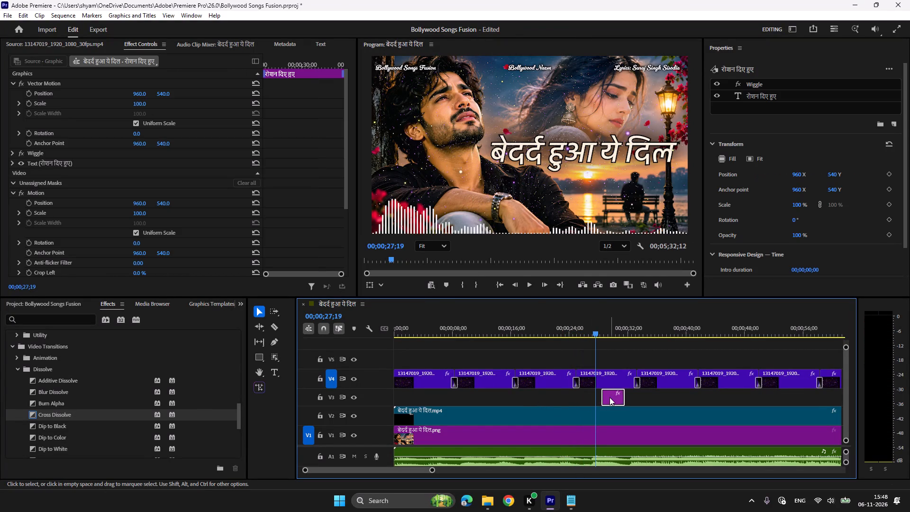
click(610, 397)
scroll(537, 402, down, 5)
key(space)
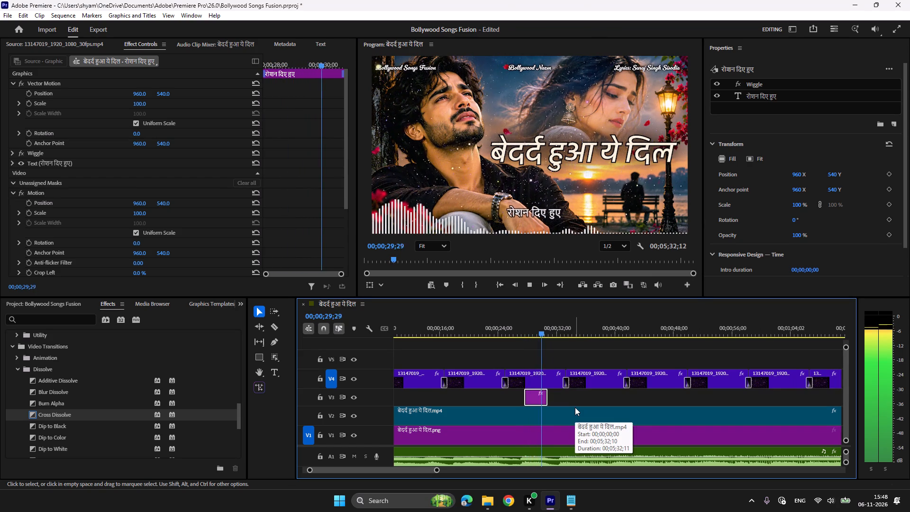
key(space)
Replace the V3 title's text with the lyric "बेदर्द हुआ ये दिल" from the clipboard history.
click(538, 325)
key(t)
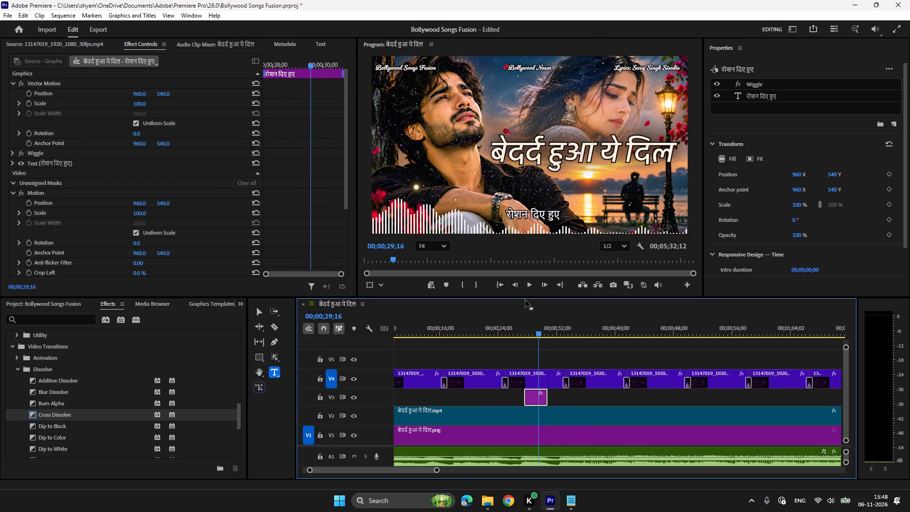
click(542, 214)
key(ctrl+a)
key(super+v)
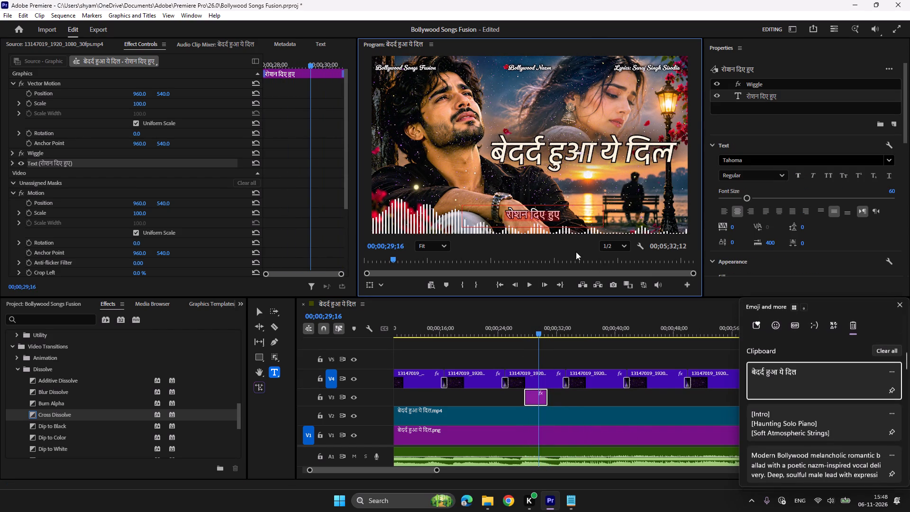
click(806, 386)
key(ctrl+v)
Play through the retitled lyric, cue the playhead at 00;00;32;20 and copy the "बेदर्द हुआ ये दिल" title clip.
click(523, 327)
key(space)
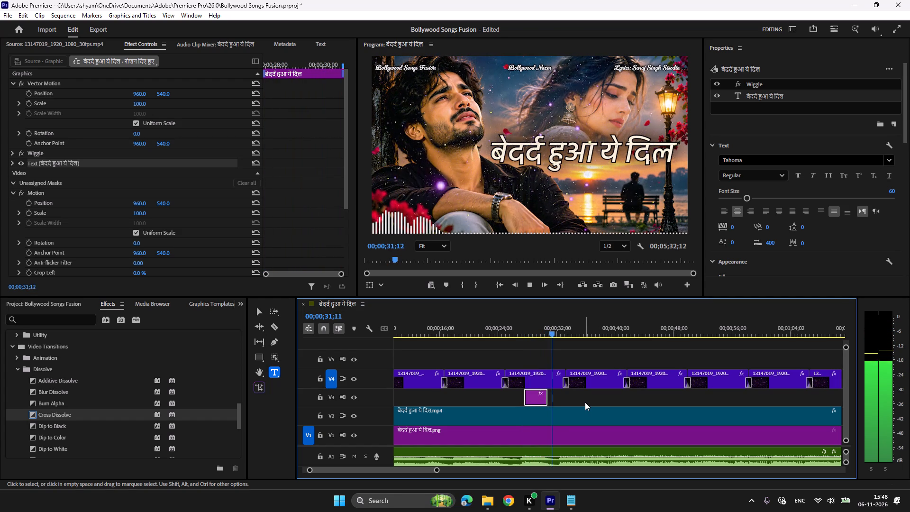
key(space)
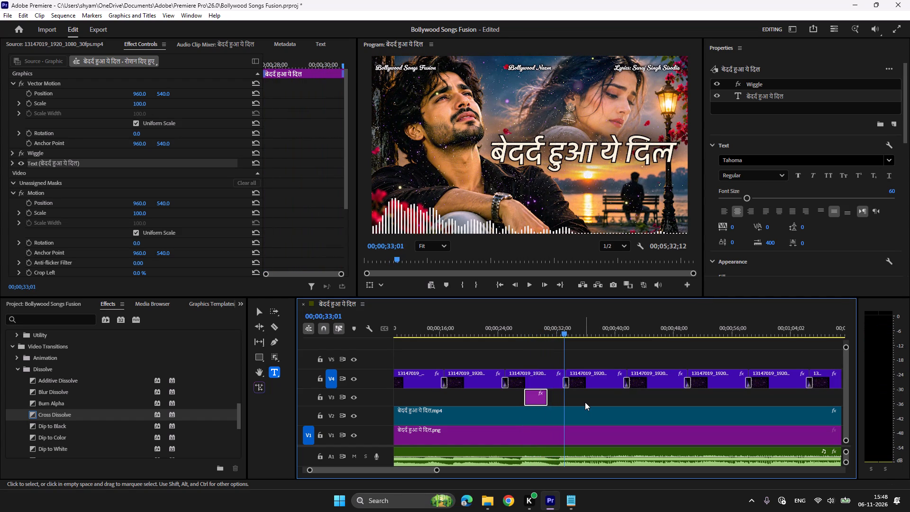
click(559, 326)
key(space)
key(space)
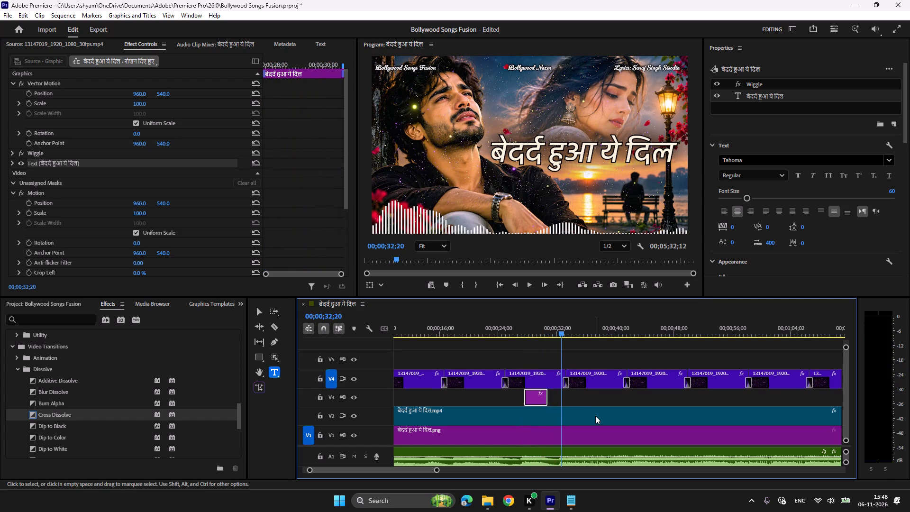
key(ctrl+c)
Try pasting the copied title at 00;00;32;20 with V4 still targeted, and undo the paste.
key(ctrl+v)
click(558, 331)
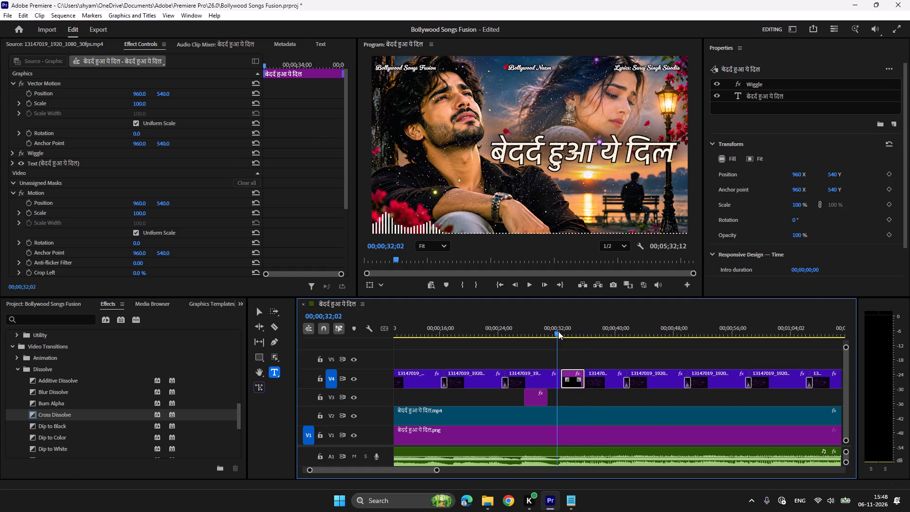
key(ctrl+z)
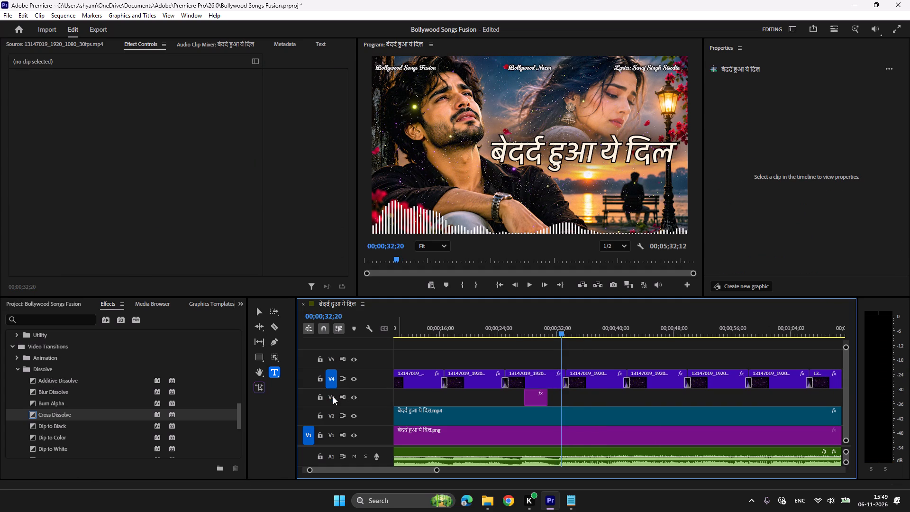
Target V3 instead of V4 and paste the copied title clip at 00;00;32;20.
click(333, 396)
click(333, 376)
key(ctrl+v)
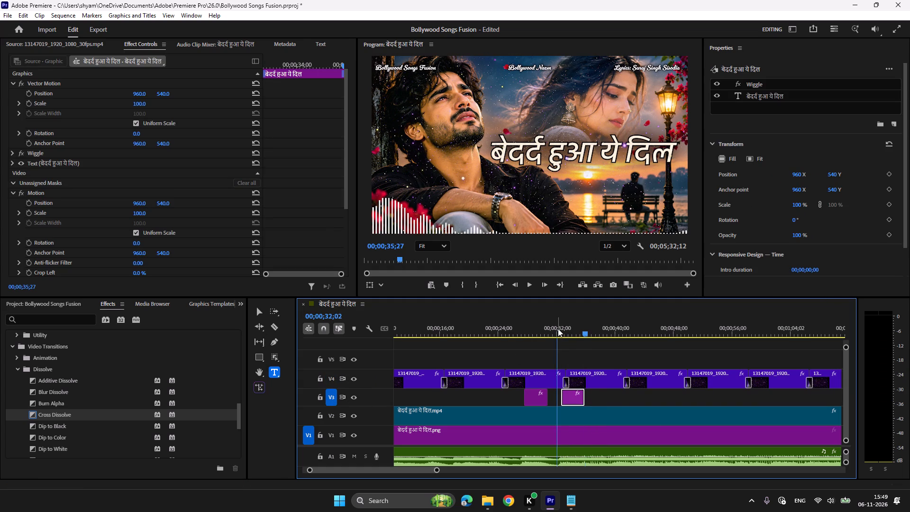
Play the pasted title against the song and extend its end to 00;00;36;04.
click(558, 329)
key(space)
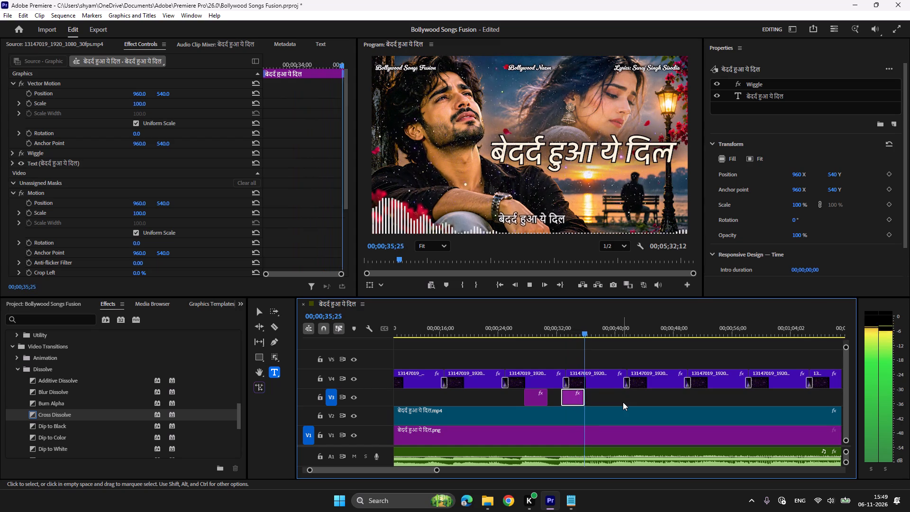
key(space)
click(574, 331)
key(space)
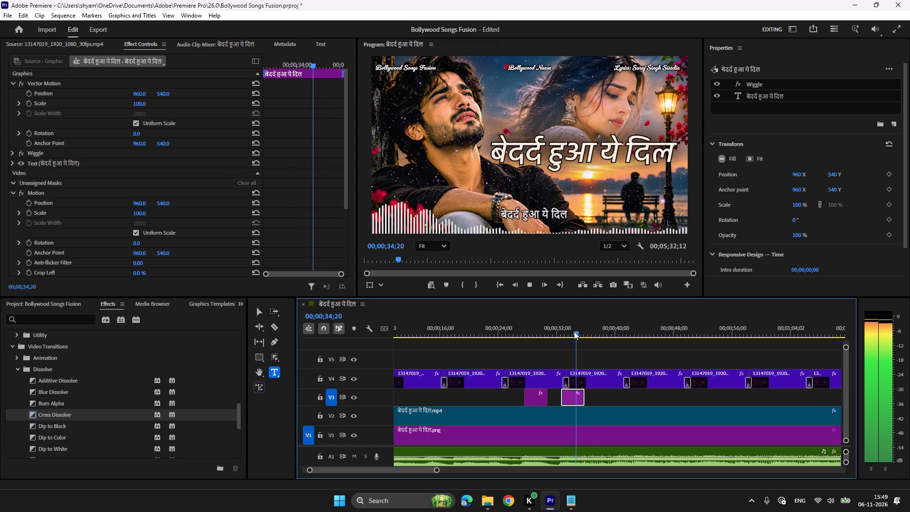
key(space)
click(584, 399)
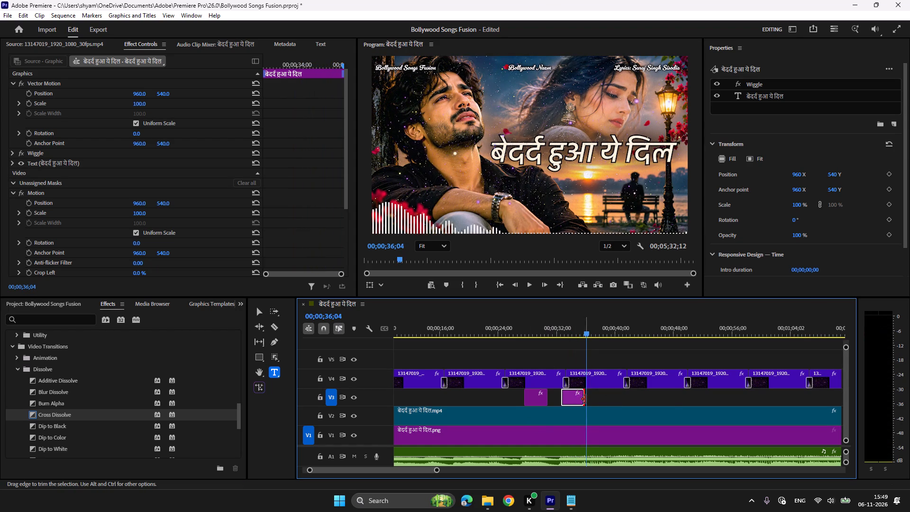
Replace the second V3 title's text with "दर्द में जीते जीते", copied from the lyrics text file.
click(566, 506)
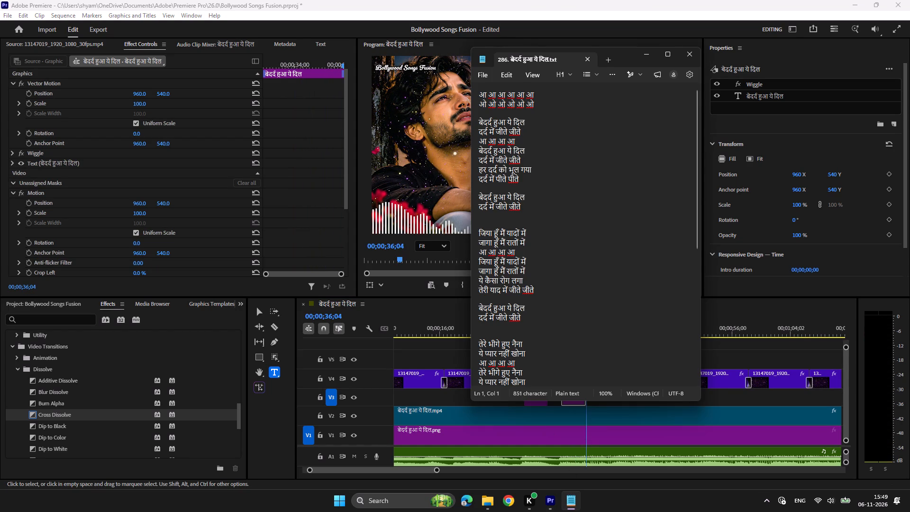
drag(526, 132, 456, 134)
key(ctrl+c)
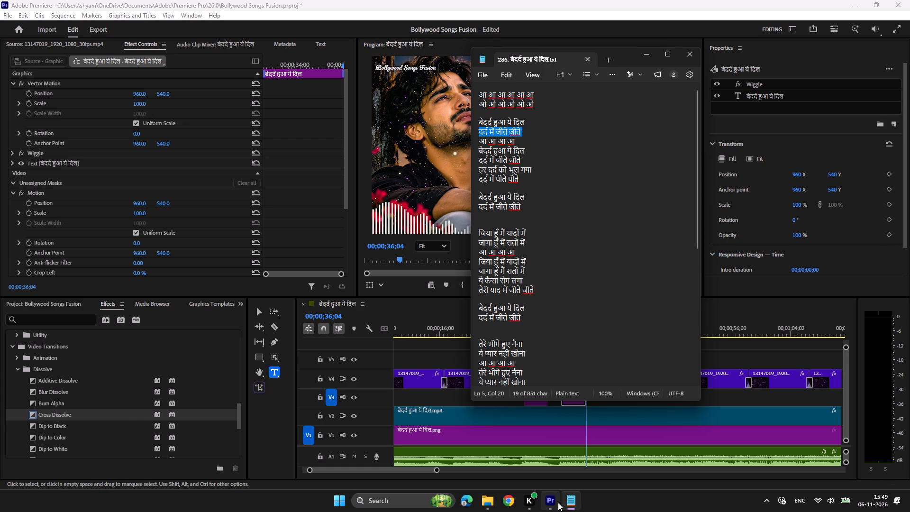
click(558, 502)
click(578, 332)
click(536, 213)
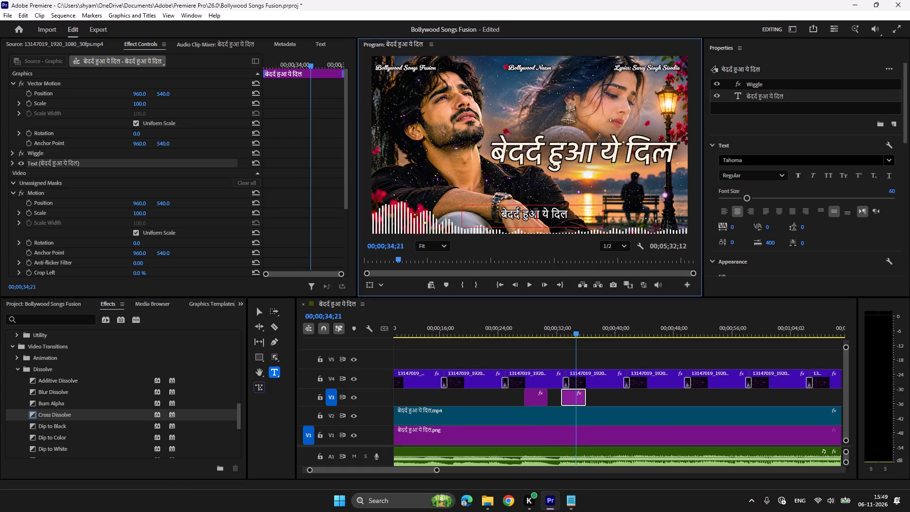
key(ctrl+a)
key(ctrl+v)
Play on to 00;00;42;29 and paste copies of both lyric titles there on V3.
click(558, 328)
key(space)
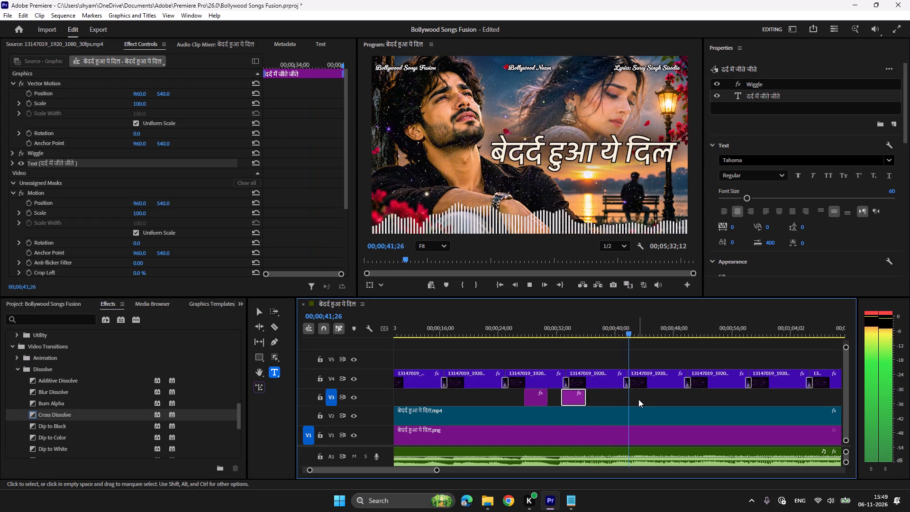
key(space)
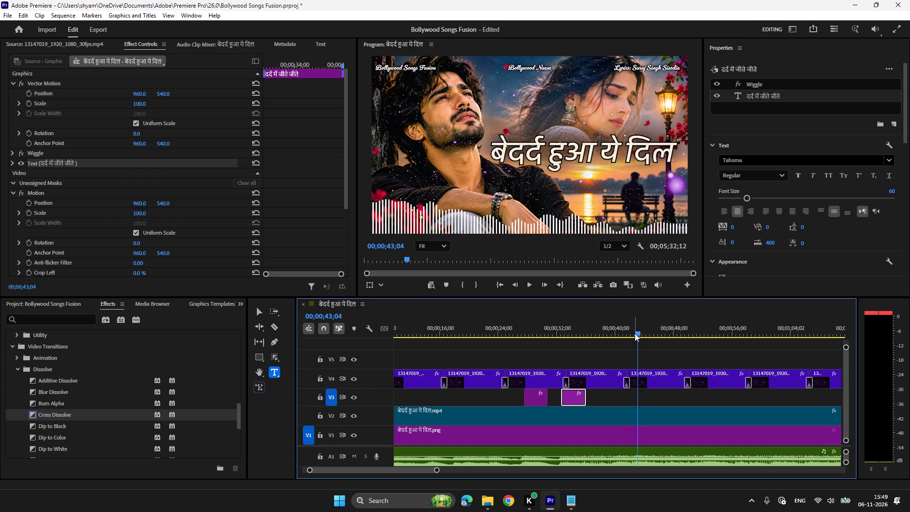
click(631, 329)
key(space)
key(space)
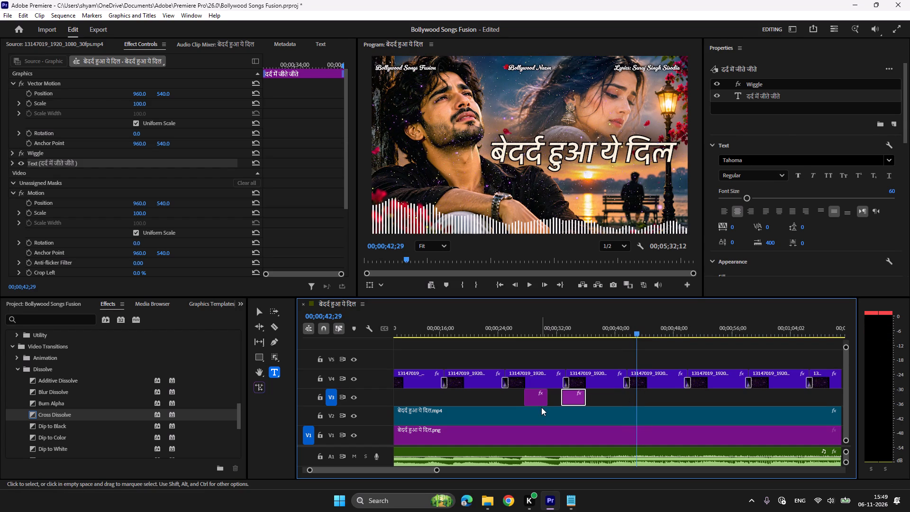
shift+click(539, 399)
key(ctrl+c)
key(ctrl+v)
Play the pasted pair and move the copied "दर्द में जीते जीते" title to start at 00;00;47;13.
click(639, 330)
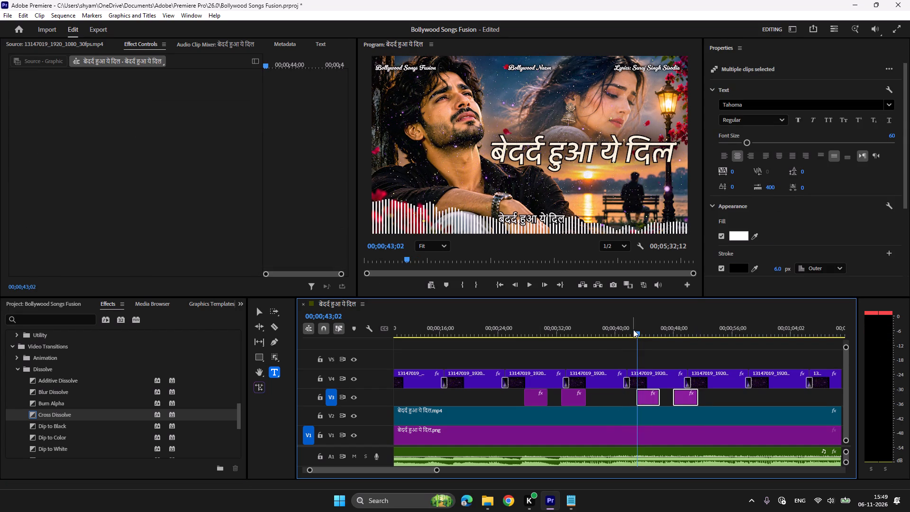
key(space)
scroll(628, 333, down, 5)
scroll(644, 393, down, 2)
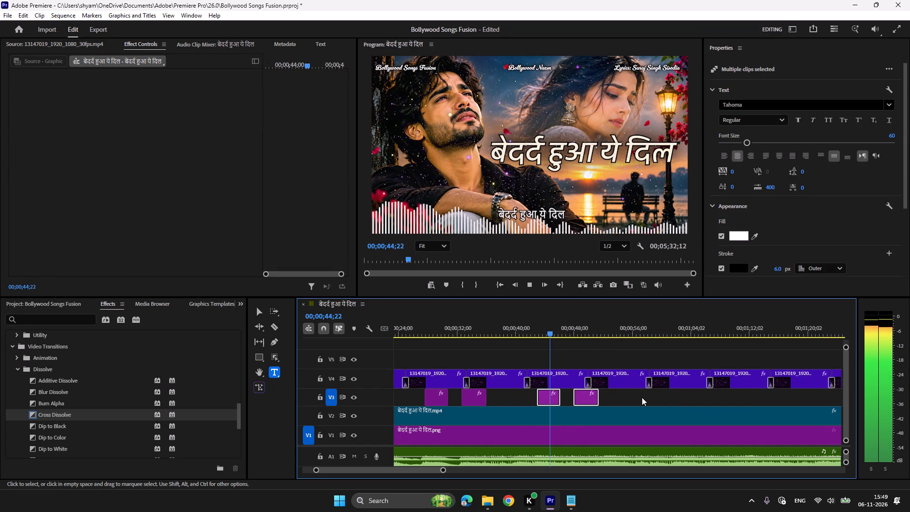
click(642, 397)
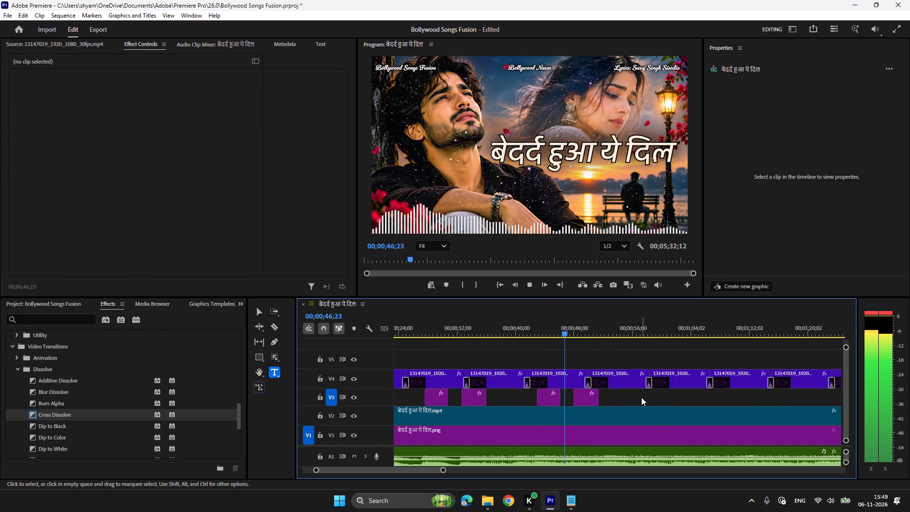
key(space)
click(565, 326)
key(space)
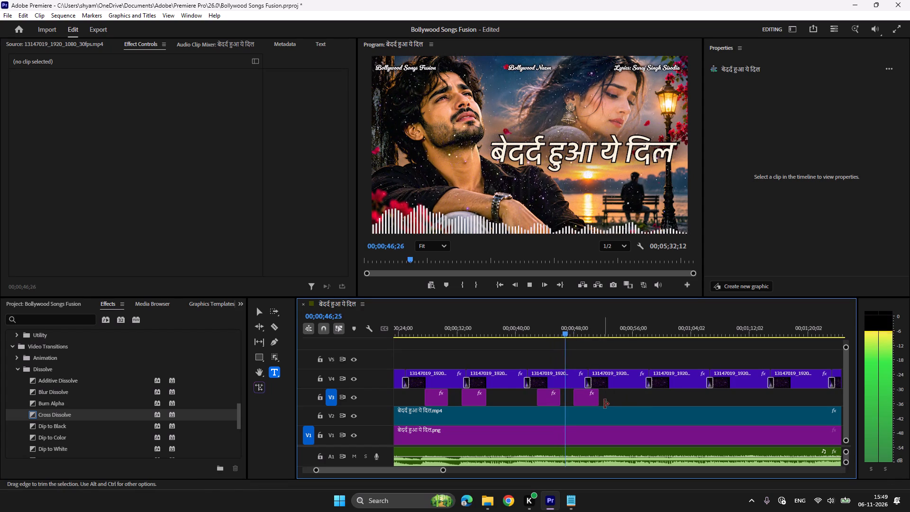
key(space)
click(591, 399)
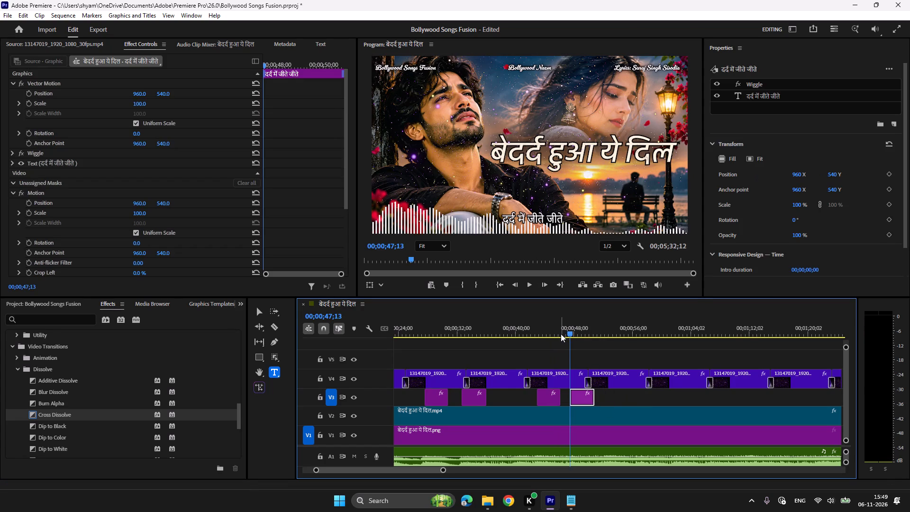
Play through the moved title and paste a copy of it on V3 at 00;00;52;14.
click(561, 329)
key(space)
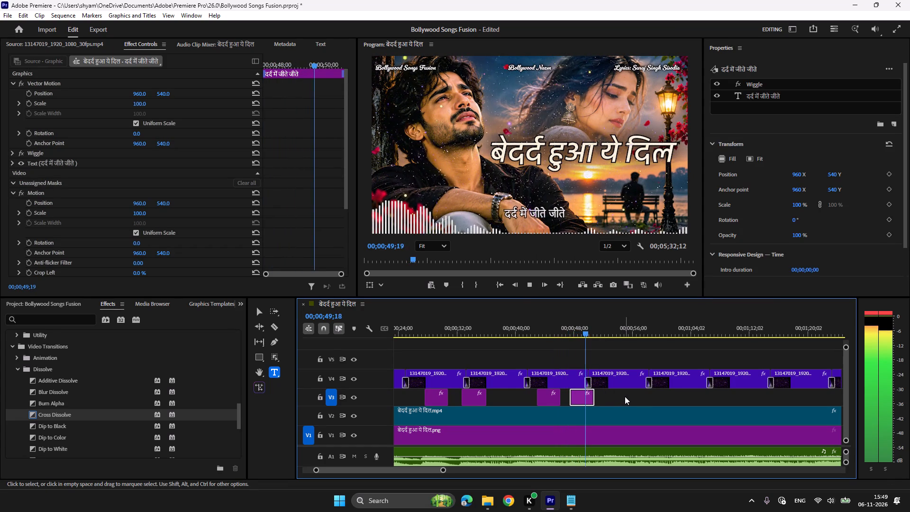
key(ctrl+c)
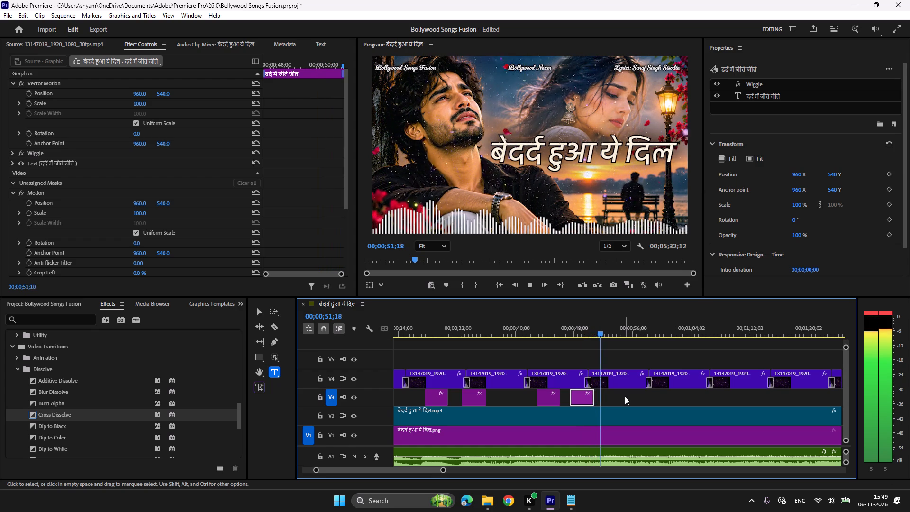
key(space)
key(ctrl+v)
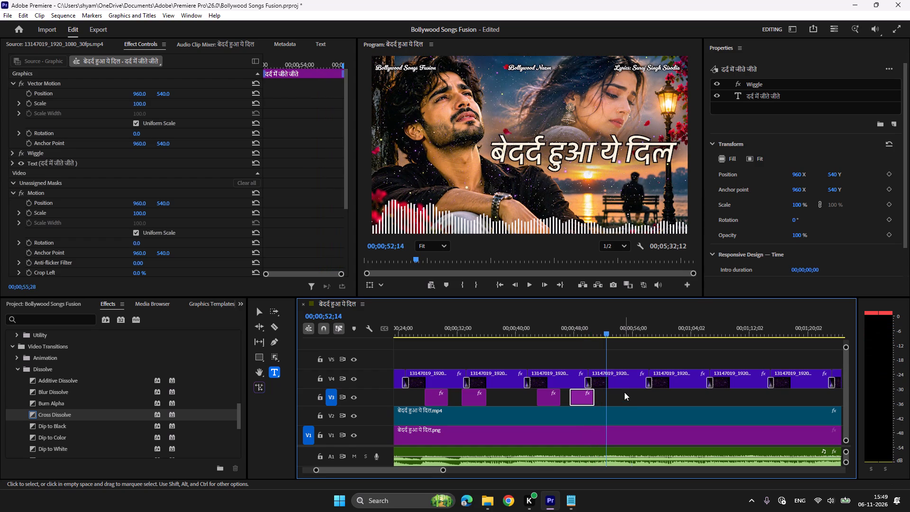
Replace the text of the title at 00;00;52;14 with "हर दर्द को भूल गया", copied from the lyrics text file.
click(577, 494)
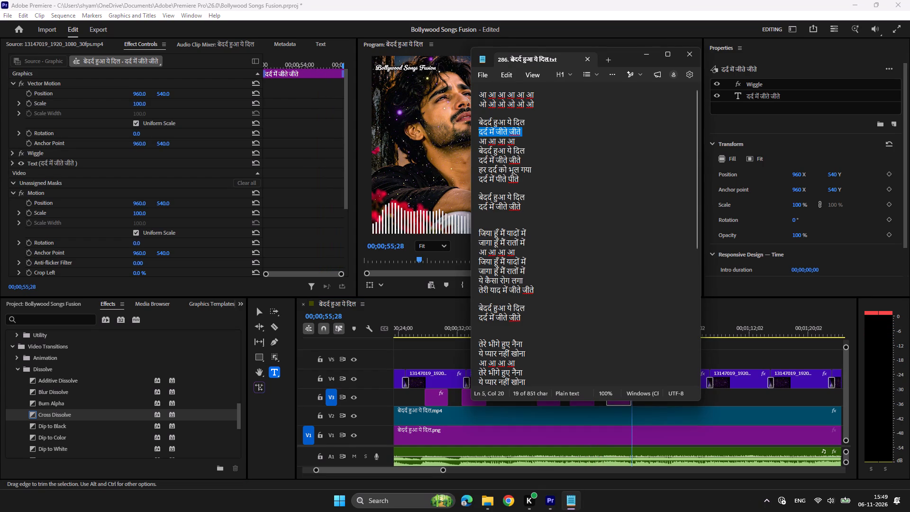
drag(536, 169, 464, 169)
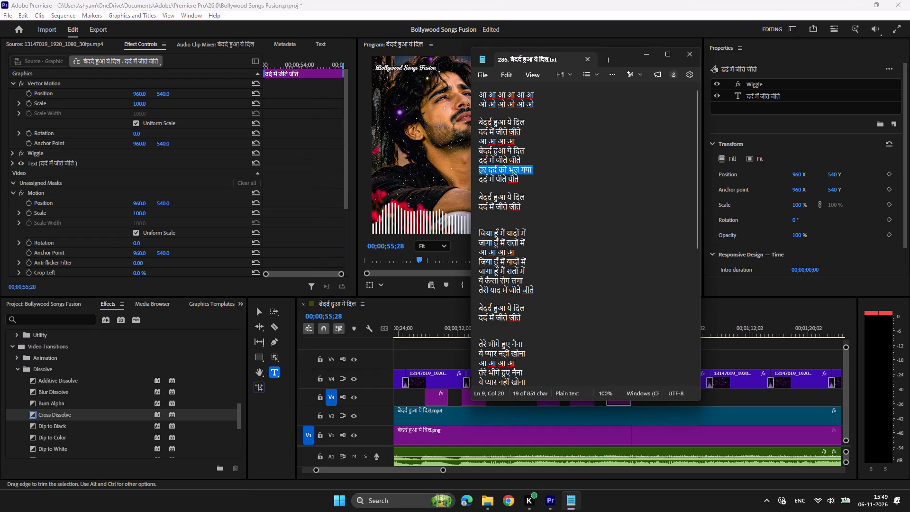
key(ctrl+c)
click(548, 503)
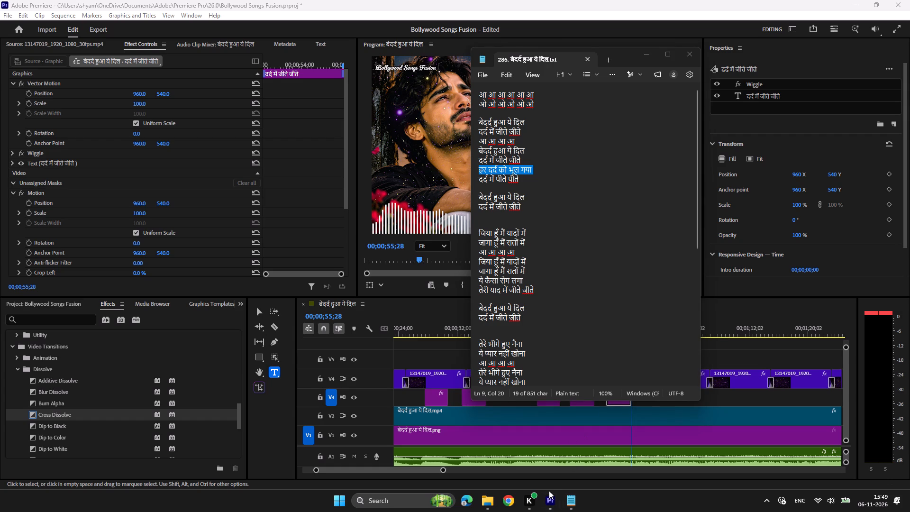
click(549, 507)
click(624, 326)
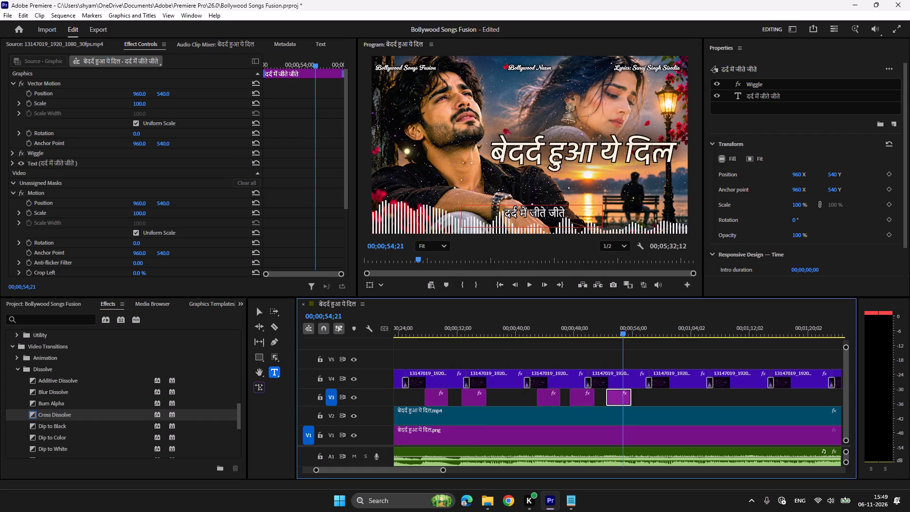
click(534, 214)
key(ctrl+a)
key(ctrl+v)
Play through the "हर दर्द को भूल गया" title and paste a copy of it on V3 at 00;00;56;18.
click(604, 326)
key(space)
scroll(583, 369, down, 2)
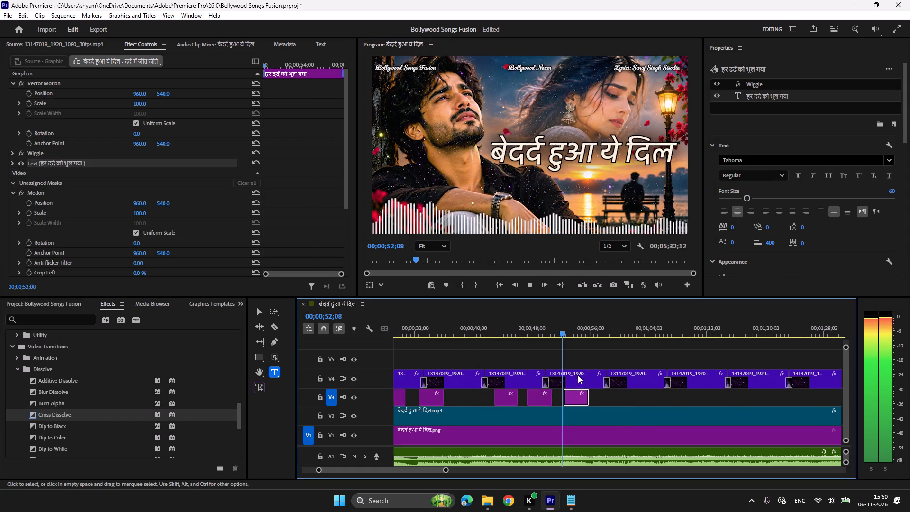
scroll(578, 375, down, 2)
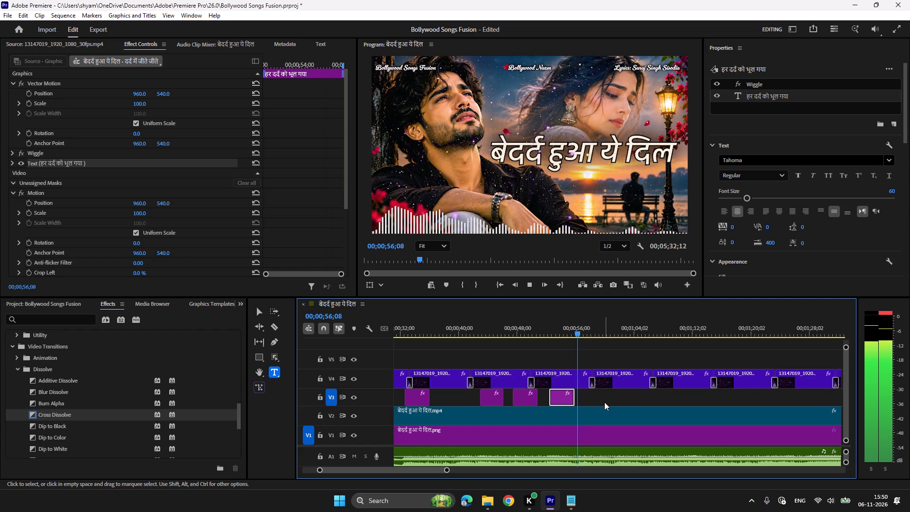
key(space)
key(ctrl+c)
key(ctrl+v)
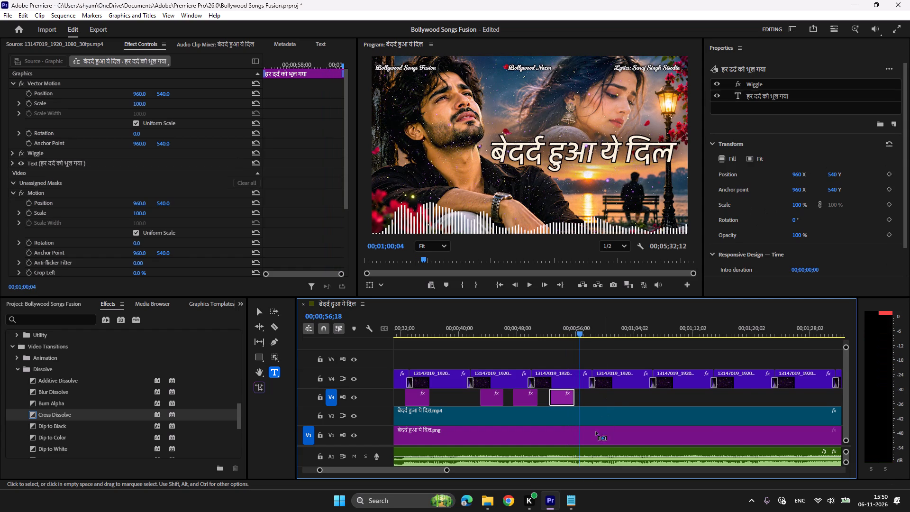
Replace the text of the title at 00;00;56;18 with "दर्द में पीते पीते", copied from the lyrics text file.
click(576, 508)
drag(524, 179, 470, 179)
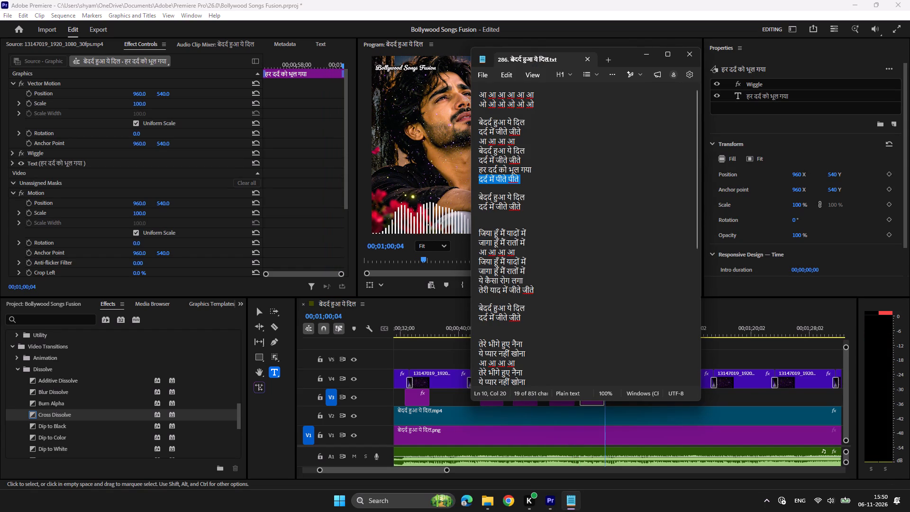
key(ctrl+c)
click(554, 500)
click(598, 327)
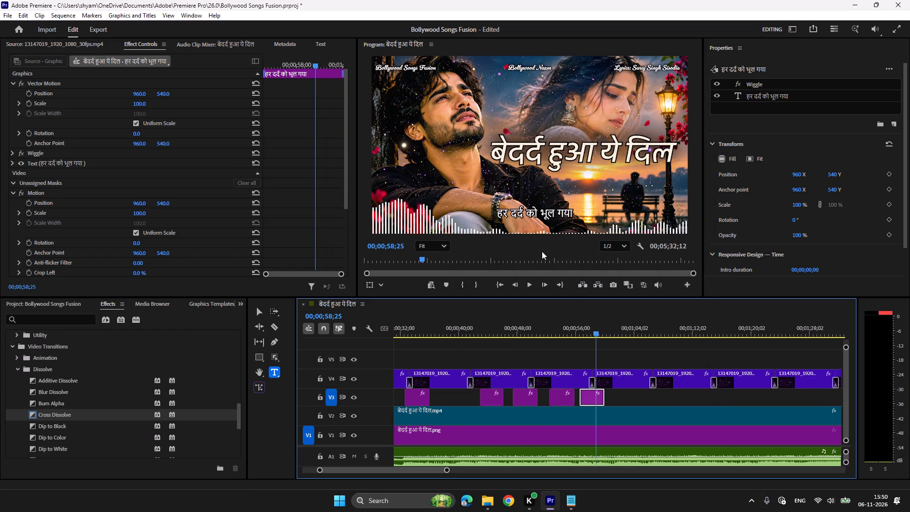
click(538, 215)
key(ctrl+a)
key(ctrl+v)
Check the start of the "दर्द में पीते पीते" title against the song and move it to start at 00;00;56;25.
click(586, 329)
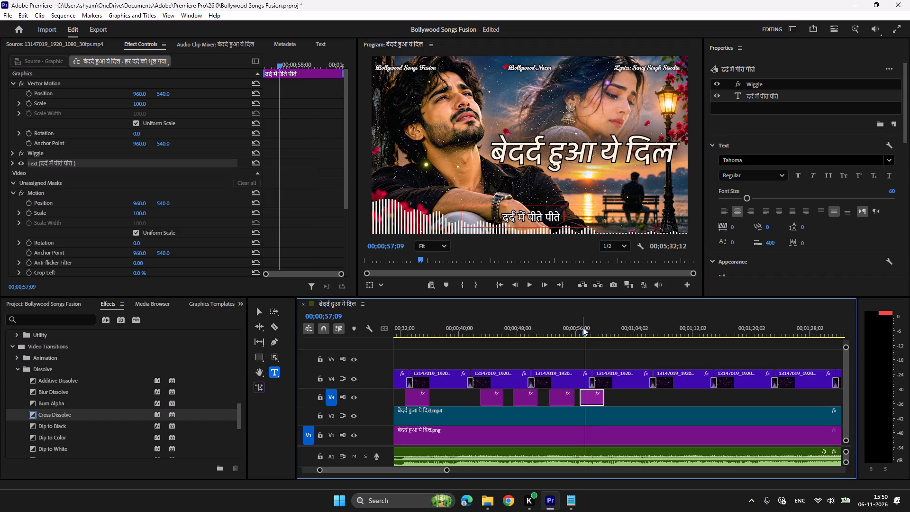
click(583, 328)
key(space)
click(579, 327)
key(space)
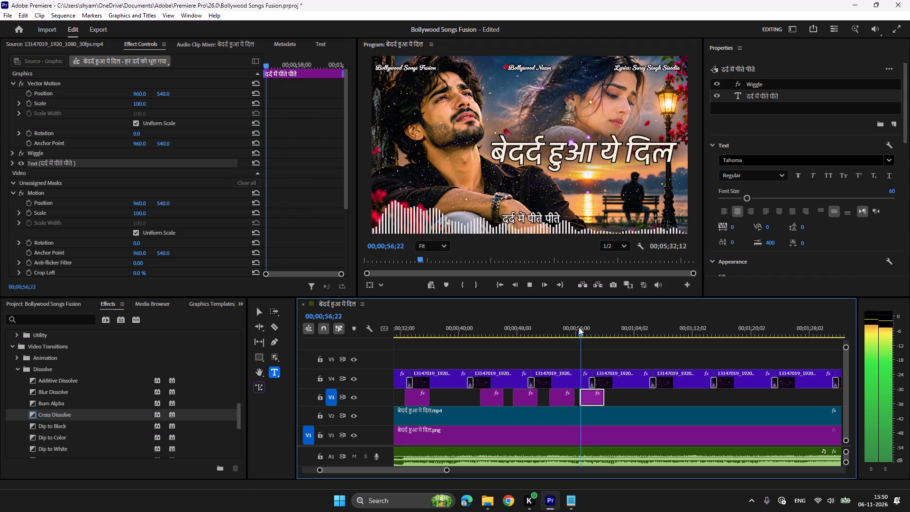
key(space)
click(574, 323)
key(space)
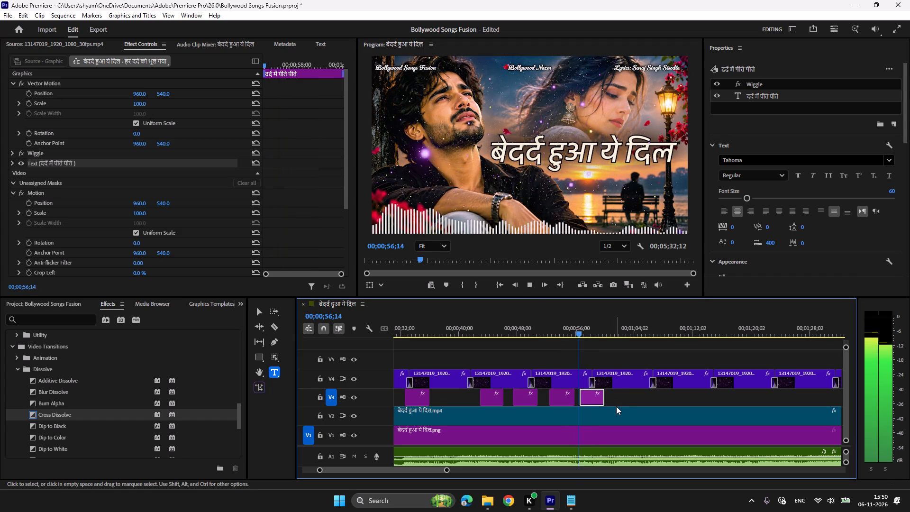
key(space)
click(592, 399)
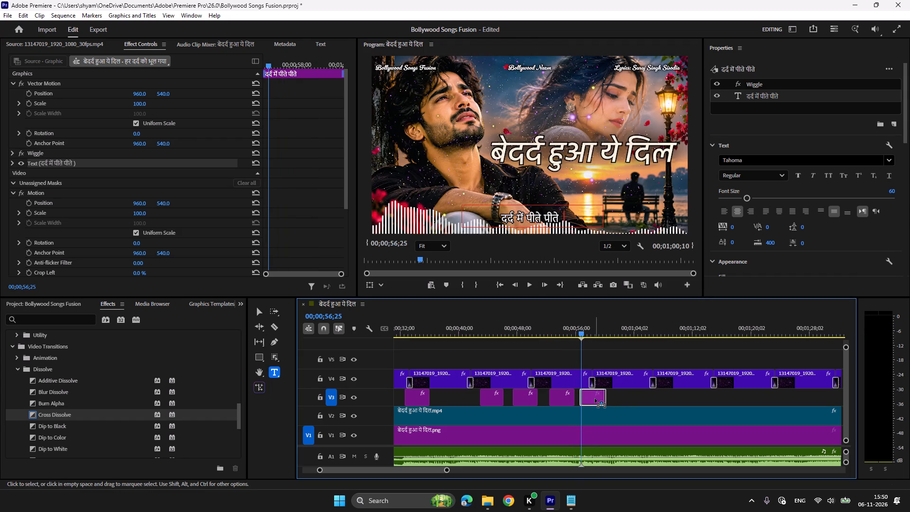
Play past that title and paste copies of the "बेदर्द हुआ ये दिल" and "दर्द में जीते जीते" titles on V3 at 00;01;02;02.
key(space)
scroll(621, 403, down, 5)
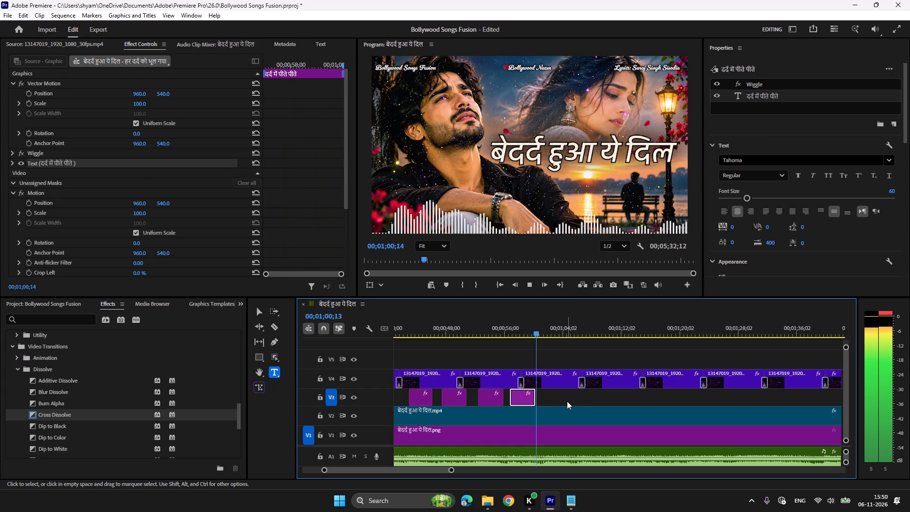
key(space)
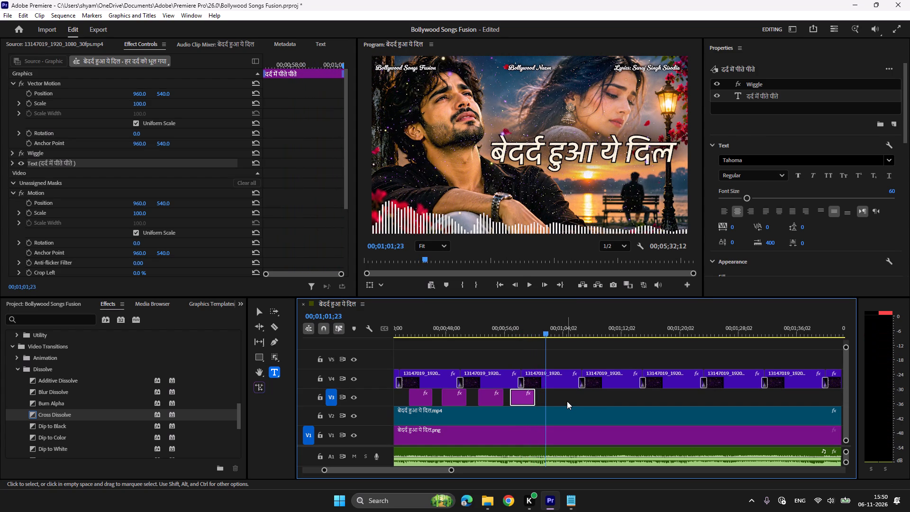
key(space)
key(space)
scroll(567, 401, up, 8)
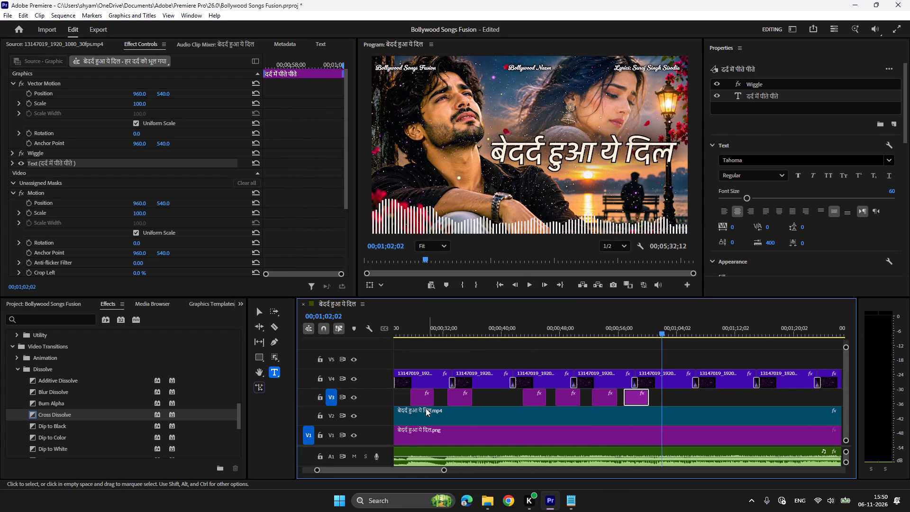
click(533, 397)
shift+click(568, 397)
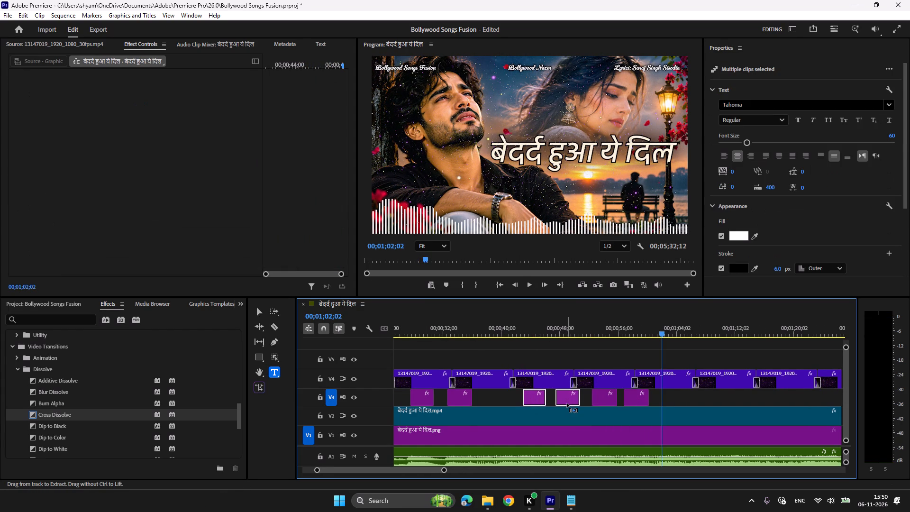
key(ctrl+c)
key(ctrl+v)
Play through the pasted pair at 00;01;02;02 and save the project.
click(657, 332)
key(space)
scroll(649, 338, down, 11)
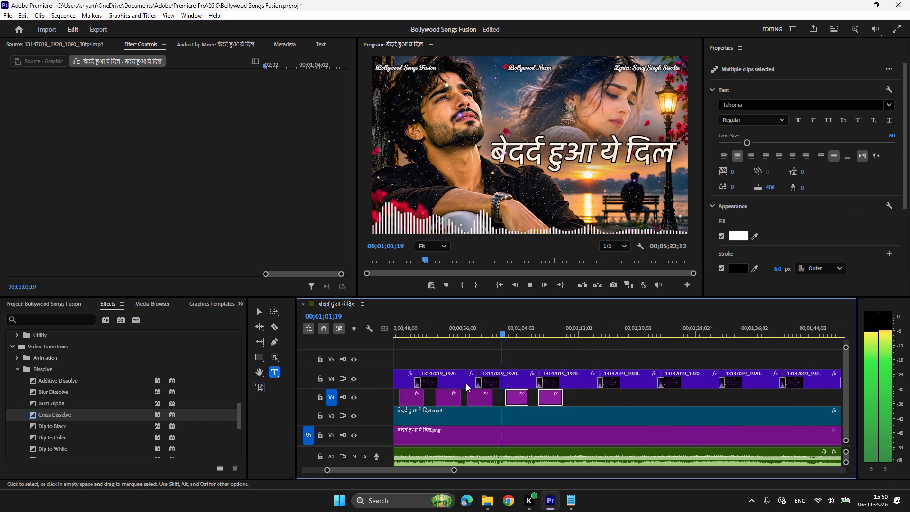
scroll(651, 411, down, 4)
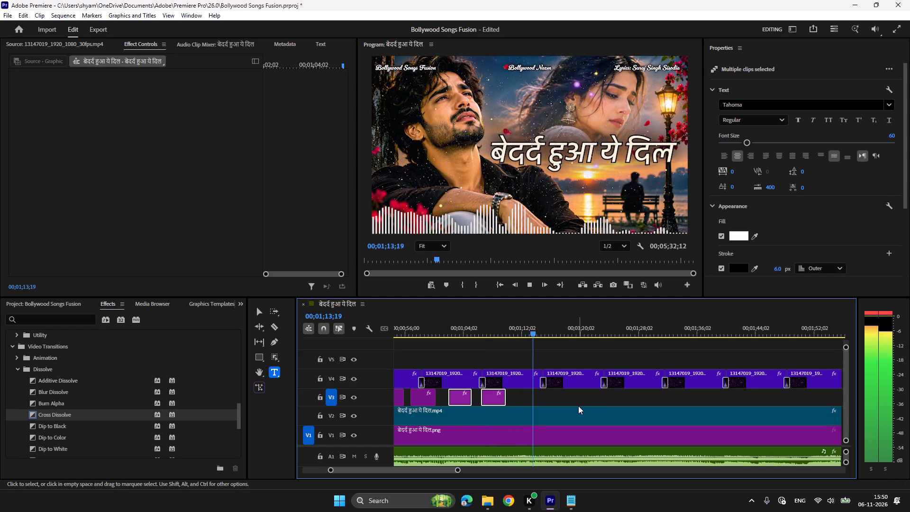
key(ctrl+s)
Play on to the next verse and paste a copy of the "दर्द में जीते जीते" title on V3 at 00;01;40;09.
key(space)
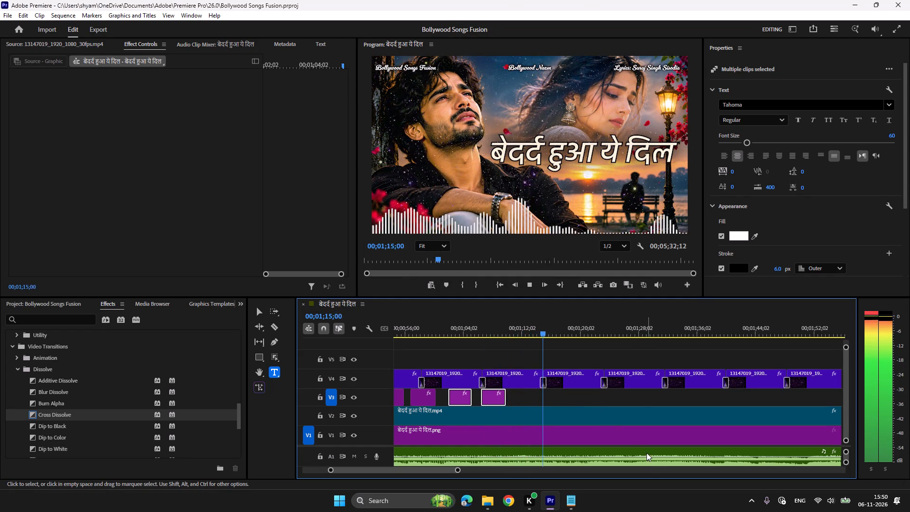
click(646, 453)
click(571, 397)
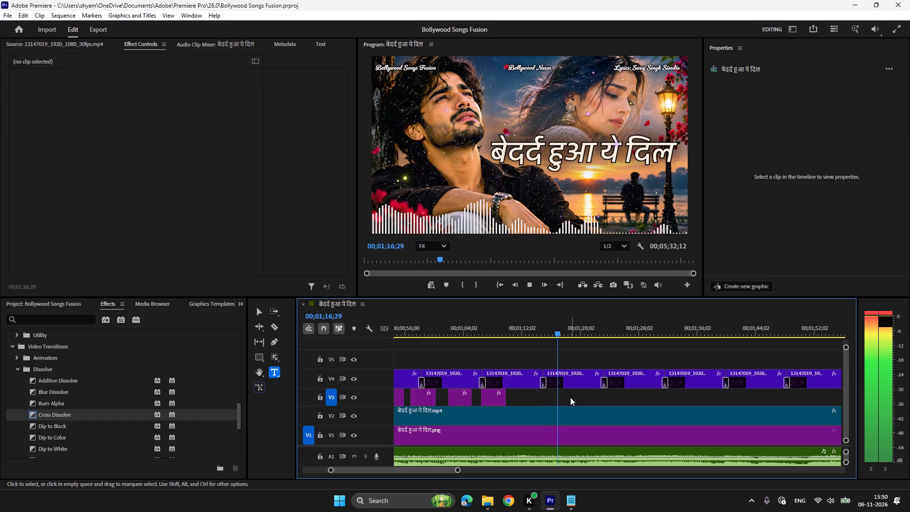
click(497, 397)
key(ctrl+c)
scroll(532, 396, down, 3)
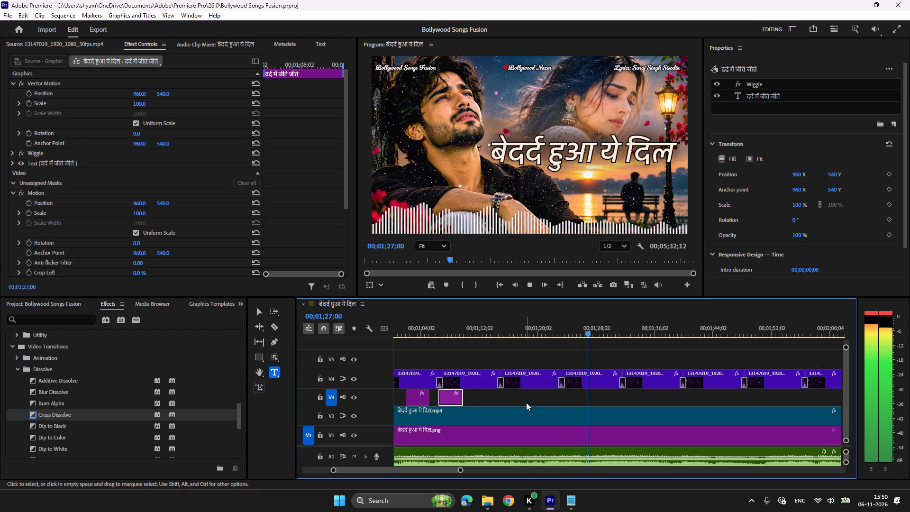
scroll(538, 411, down, 5)
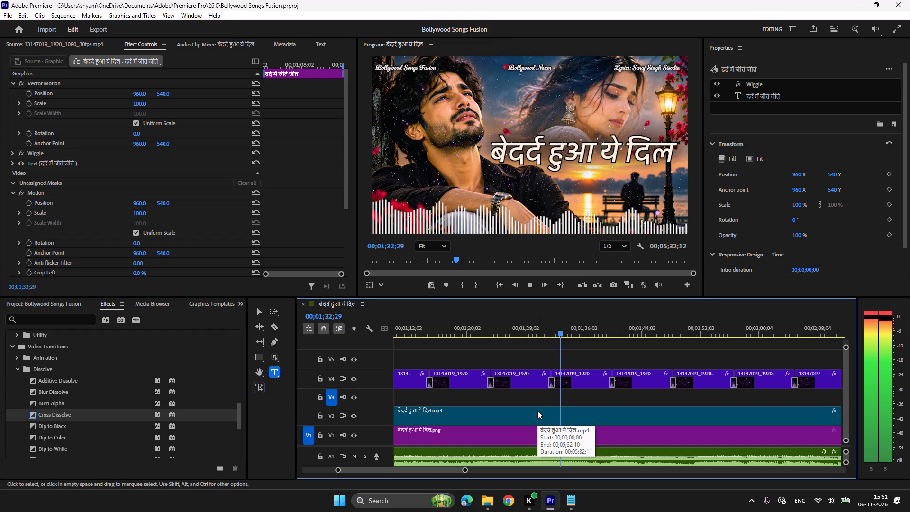
scroll(537, 411, down, 2)
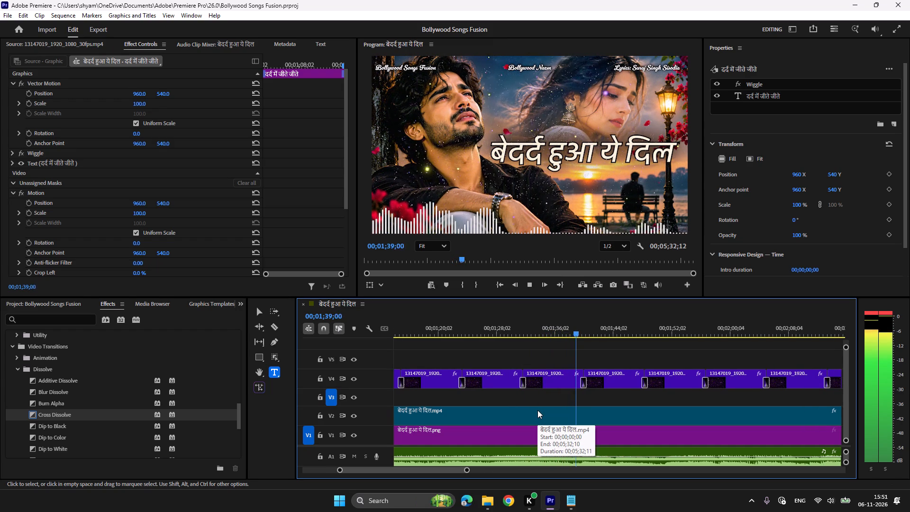
key(space)
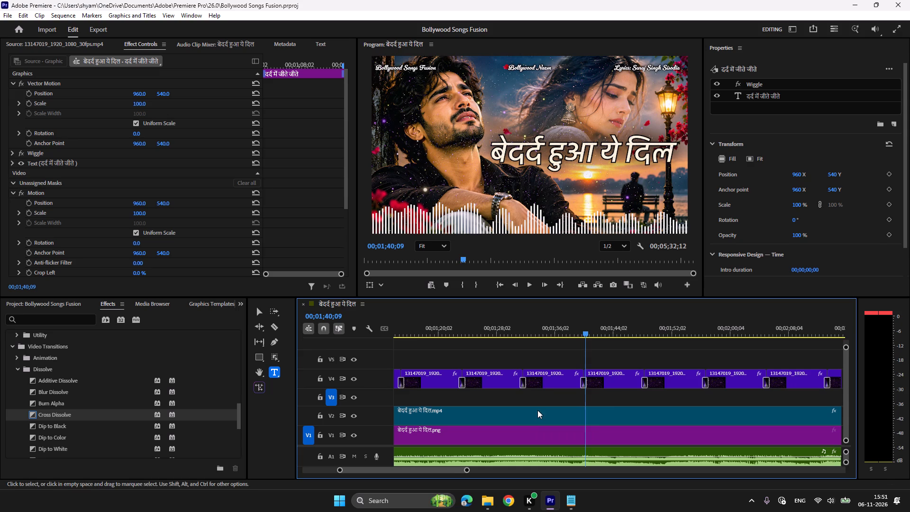
key(ctrl+v)
Replace the text of the title at 00;01;40;09 with "जिया हूँ मैं यादों में", copied from the lyrics text file.
click(570, 498)
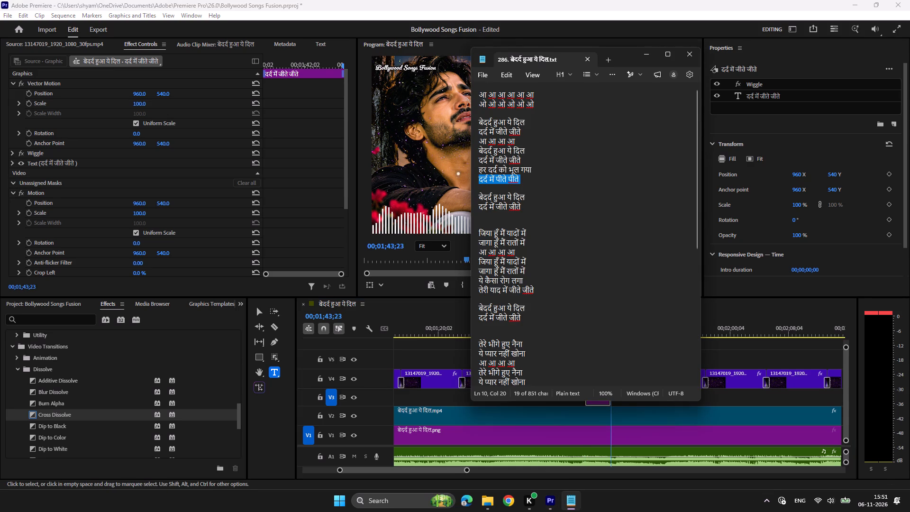
drag(534, 230, 464, 236)
key(ctrl+c)
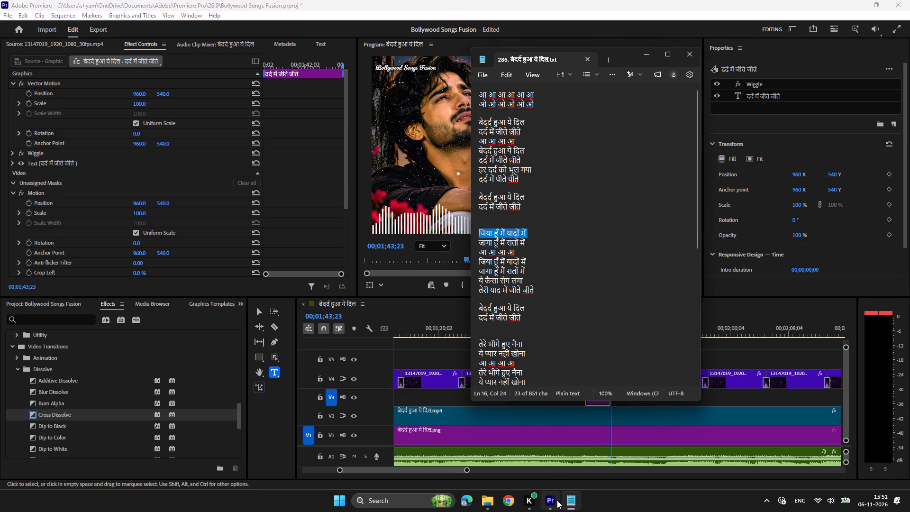
click(557, 501)
click(601, 325)
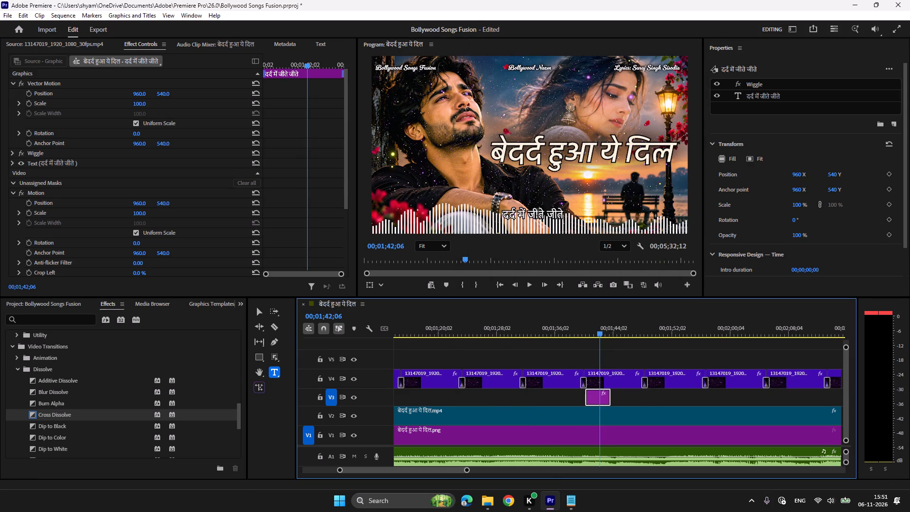
click(538, 213)
key(ctrl+a)
key(ctrl+v)
Play through the "जिया हूँ मैं यादों में" title and paste a copy of it on V3 at 00;01;45;01.
click(584, 325)
key(space)
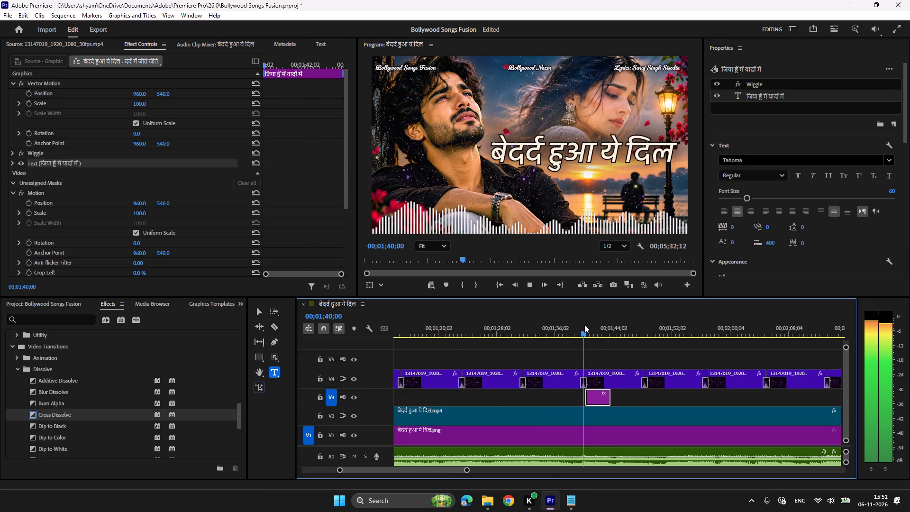
scroll(584, 325, down, 6)
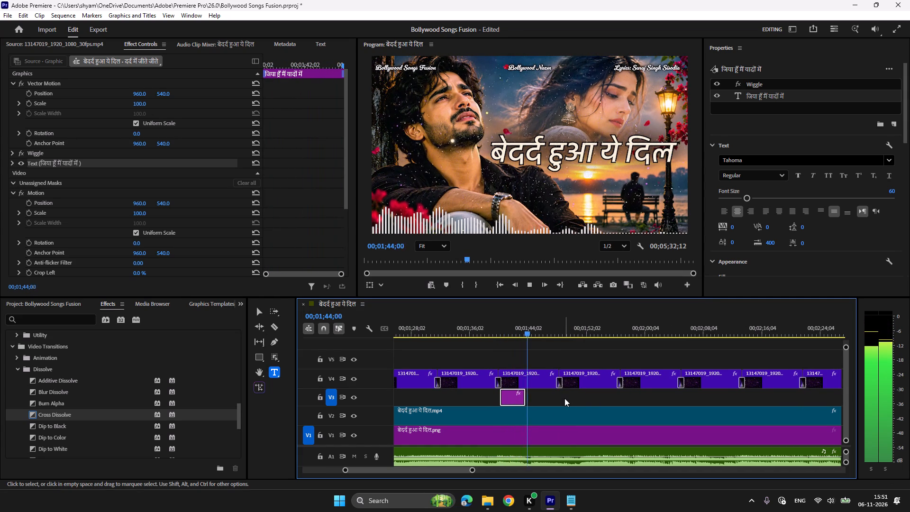
key(space)
key(ctrl+c)
key(ctrl+v)
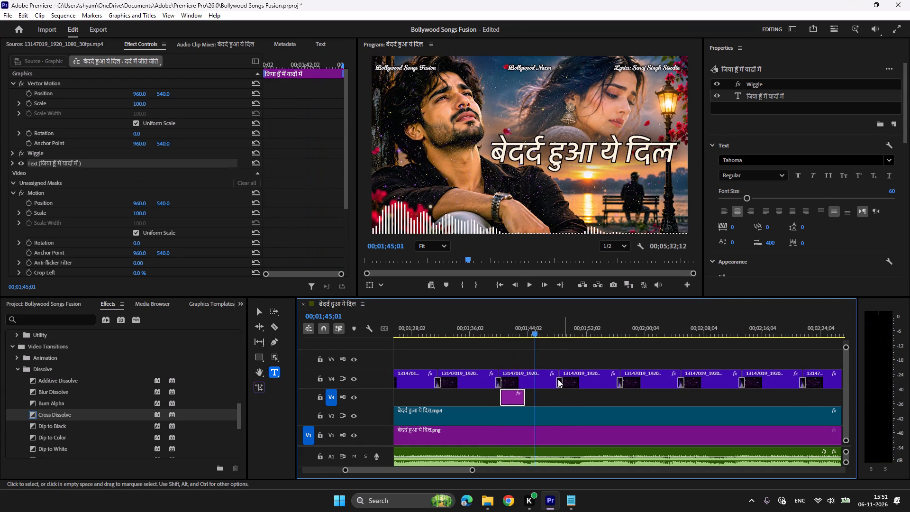
Replace the text of the title at 00;01;45;01 with "जागा हूँ मैं रातों में", copied from the lyrics text file.
click(577, 511)
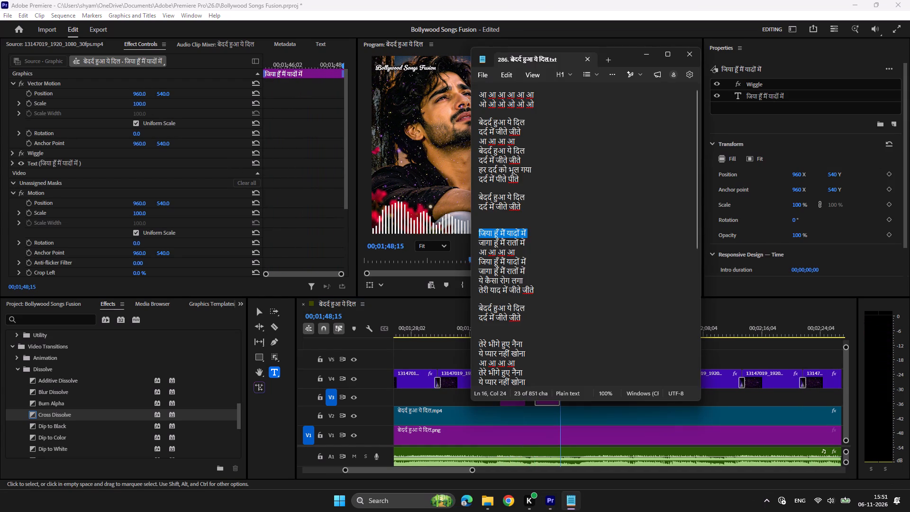
drag(530, 241, 464, 240)
key(ctrl+c)
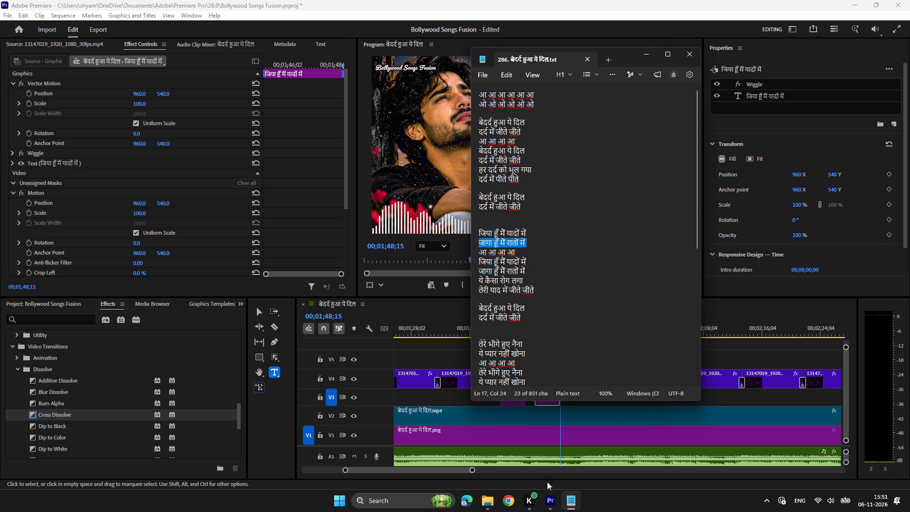
click(554, 497)
click(548, 326)
click(536, 213)
key(ctrl+a)
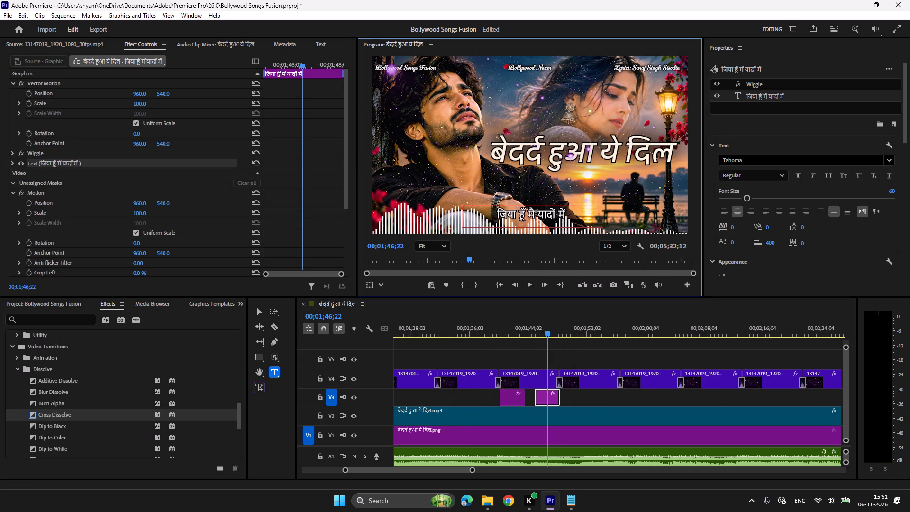
key(ctrl+v)
Play through the "जागा हूँ मैं रातों में" title and extend its end slightly to match the singing.
click(529, 323)
key(space)
scroll(571, 391, down, 3)
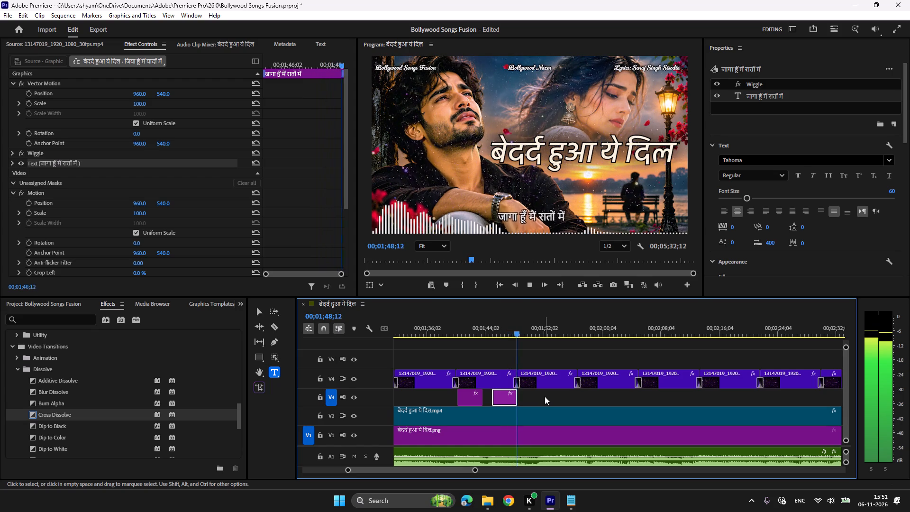
key(space)
drag(515, 396, 519, 397)
Play on and paste copies of the "जिया हूँ मैं यादों में" and "जागा हूँ मैं रातों में" titles on V3 at about 00;01;54;13.
key(space)
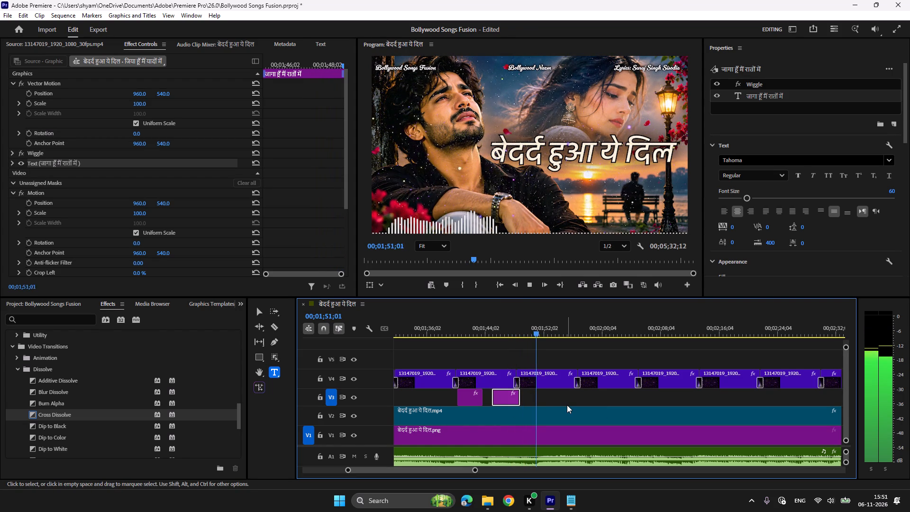
key(space)
key(space)
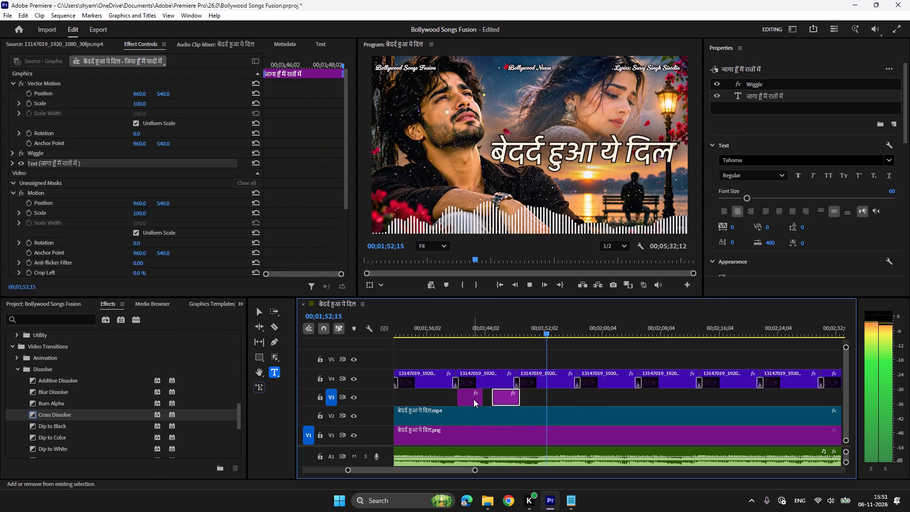
shift+click(473, 399)
key(ctrl+c)
key(space)
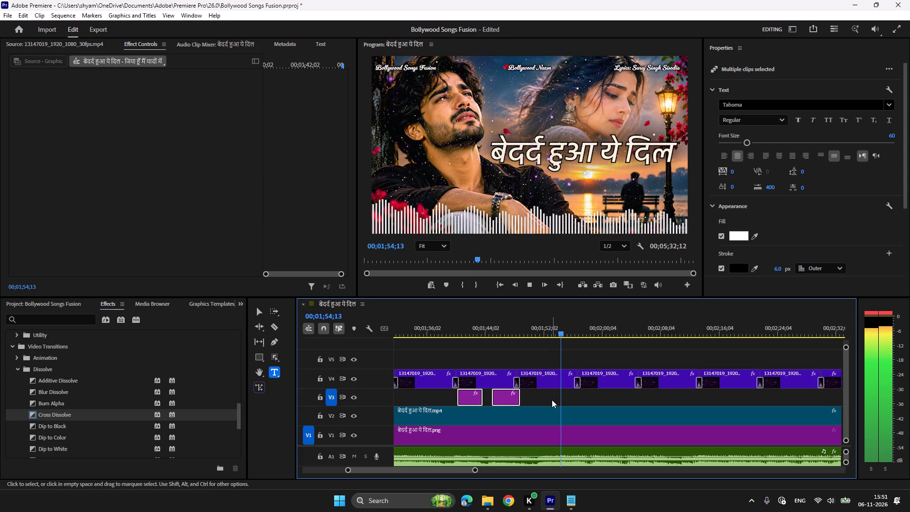
key(ctrl+v)
Play the pasted pair, copying its "जागा हूँ मैं रातों में" title and slightly extending the end of its "जिया हूँ मैं यादों में" title.
click(556, 324)
key(space)
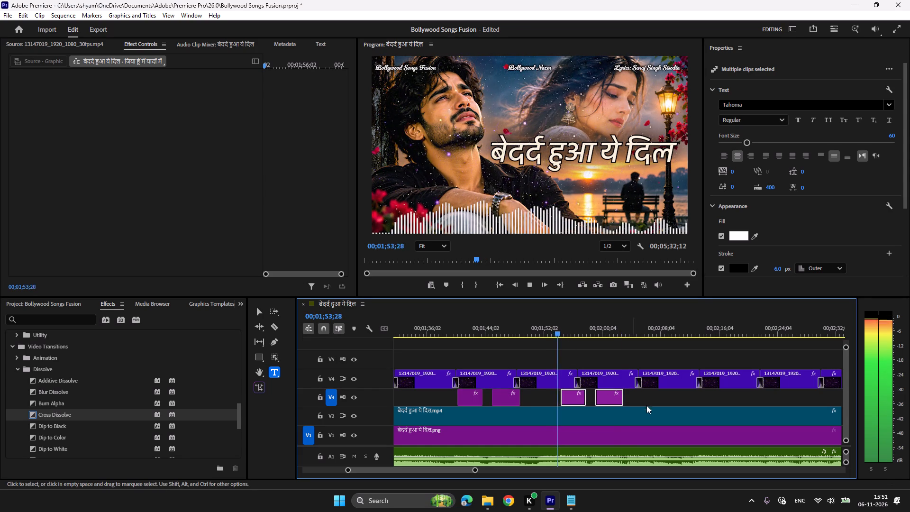
click(647, 398)
click(614, 401)
key(ctrl+c)
ctrl+scroll(615, 409, down, 6)
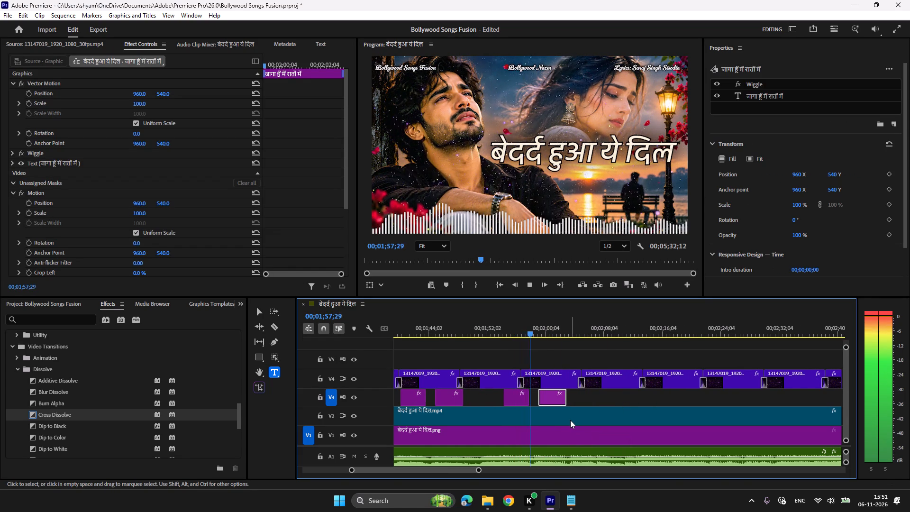
key(space)
click(528, 398)
Play on past the "जागा हूँ मैं रातों में" title and paste a copy of it on V3 at about 00;02;04.
key(space)
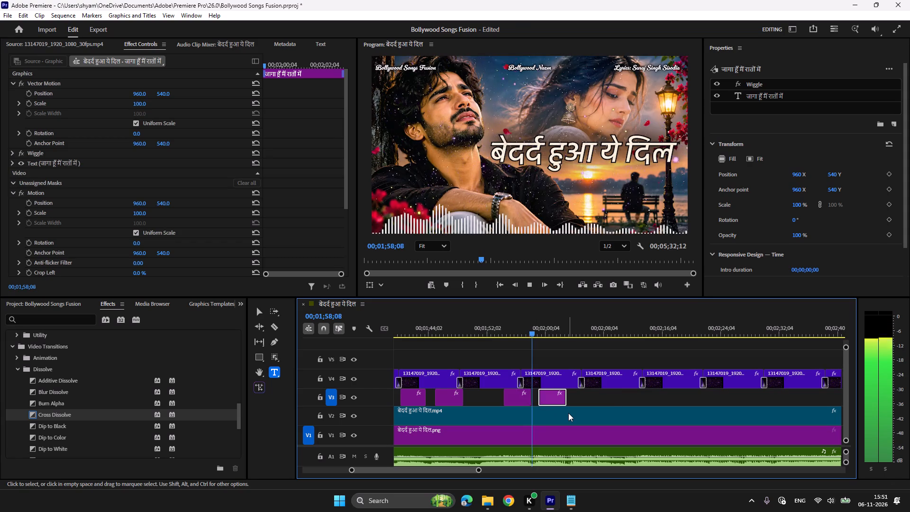
scroll(570, 408, down, 2)
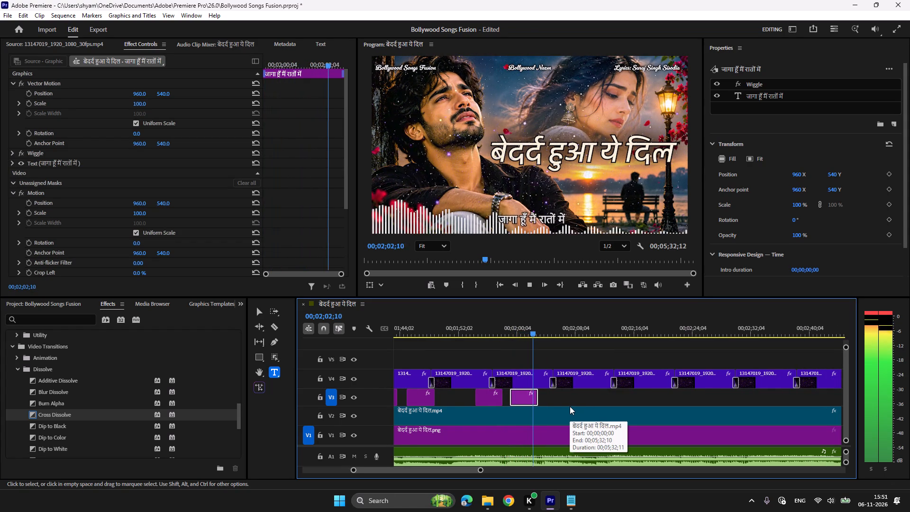
key(space)
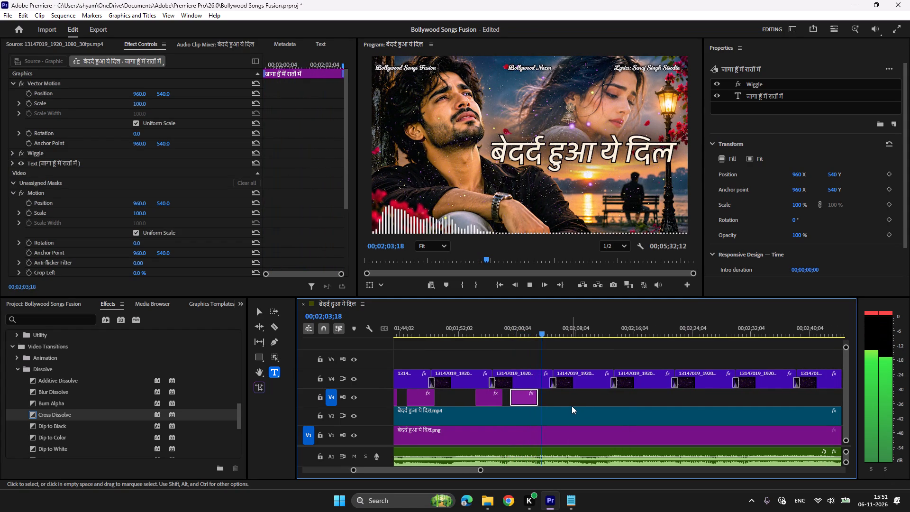
key(space)
key(space)
key(ctrl+c)
key(ctrl+v)
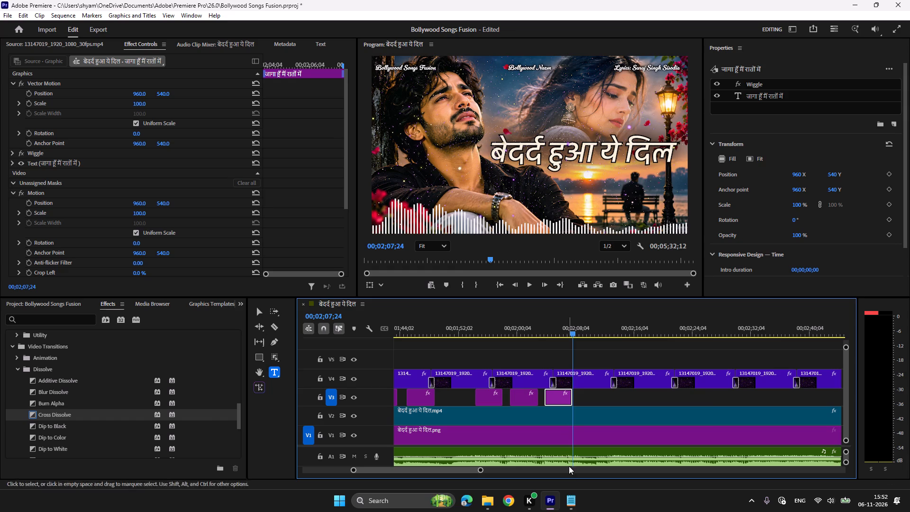
Replace the text of the title at about 00;02;04 with "ये कैसा रोग लगा", copied from the lyrics text file.
click(574, 498)
drag(532, 278, 471, 281)
key(ctrl+c)
click(552, 500)
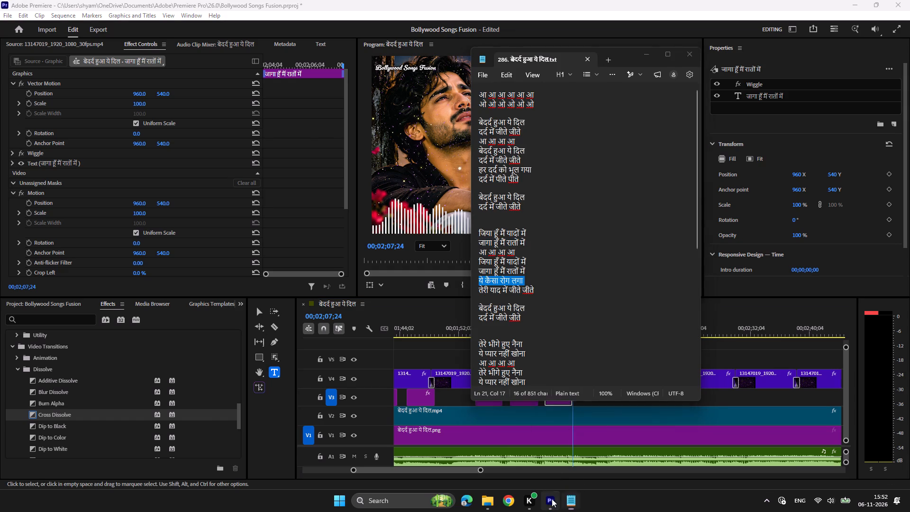
click(562, 328)
click(539, 214)
key(ctrl+a)
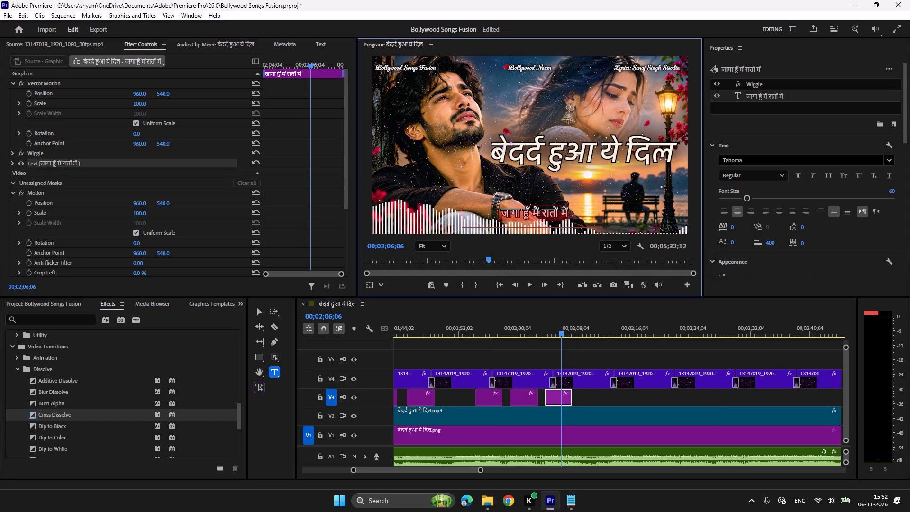
key(ctrl+v)
Play through the "ये कैसा रोग लगा" title and paste a copy of it on V3 at 00;02;07;15.
click(544, 317)
key(space)
scroll(601, 368, down, 1)
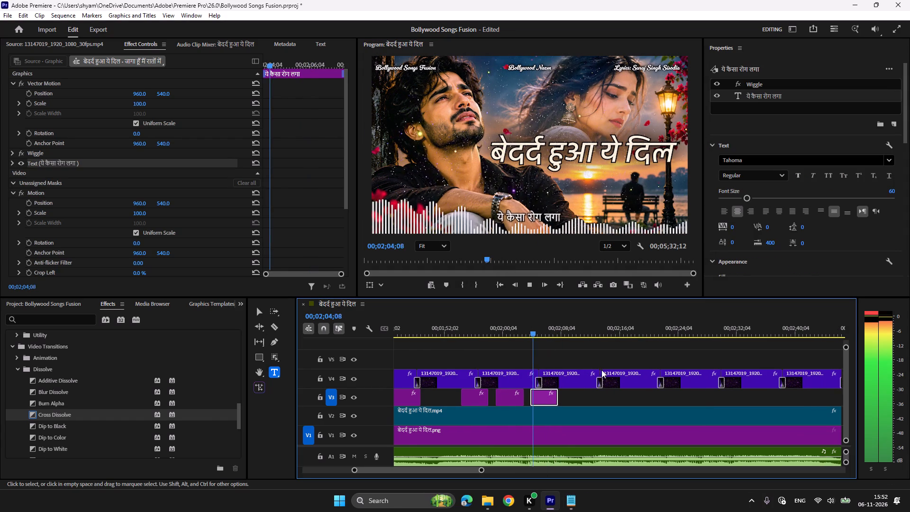
scroll(601, 370, down, 2)
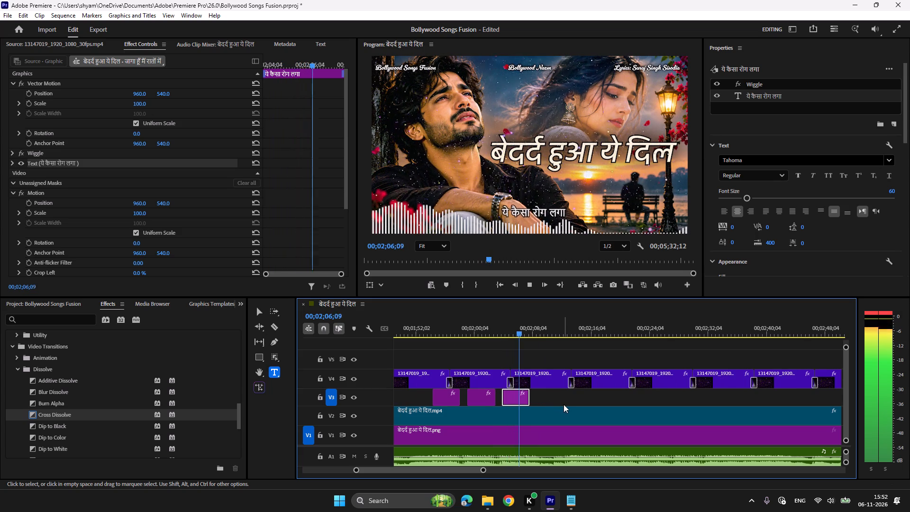
key(space)
key(ctrl+c)
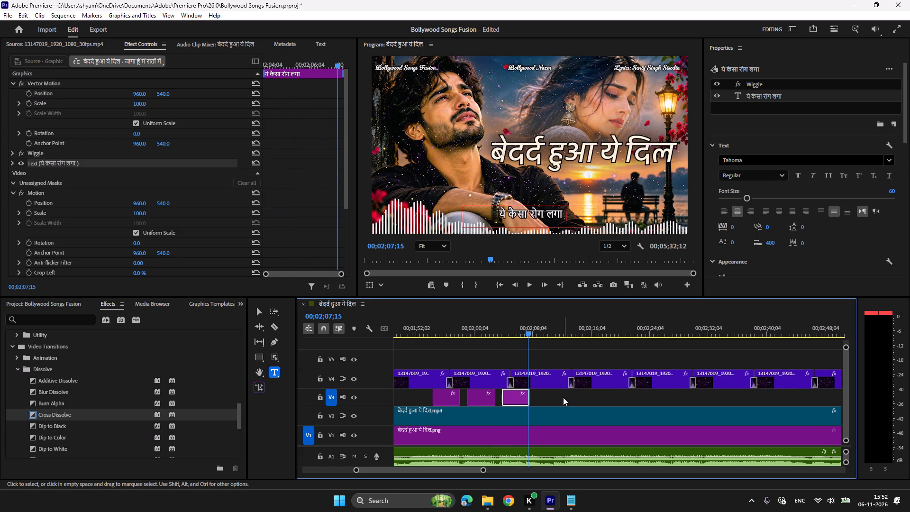
key(ctrl+v)
Replace the text of the title at 00;02;07;15 with "तेरी याद में जीते जीते", copied from the lyrics text file.
click(573, 494)
drag(536, 291, 475, 291)
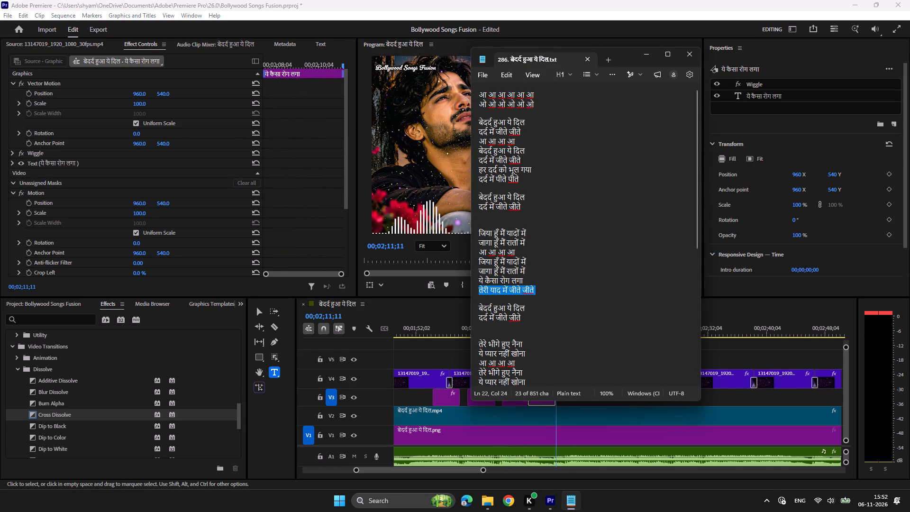
drag(475, 291, 473, 291)
key(ctrl+c)
click(551, 502)
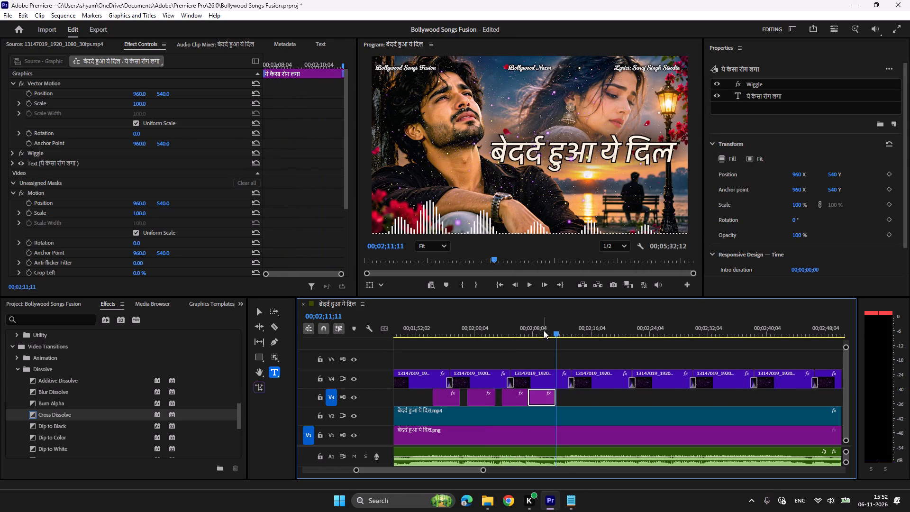
click(544, 330)
click(525, 216)
key(ctrl+a)
key(ctrl+v)
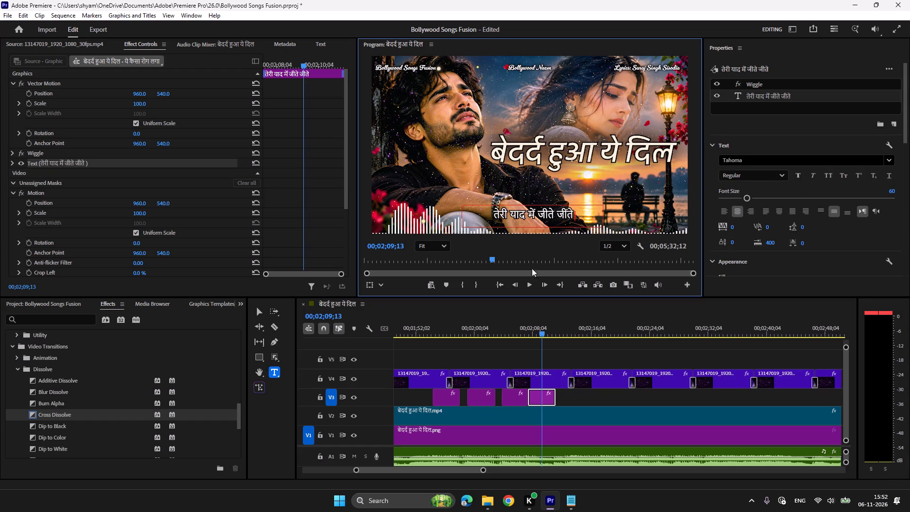
Play through the "तेरी याद में जीते जीते" title and paste copies of the two chorus titles from about 00;01;02 on V3 at 00;02;13;15.
click(525, 323)
key(space)
scroll(572, 393, down, 2)
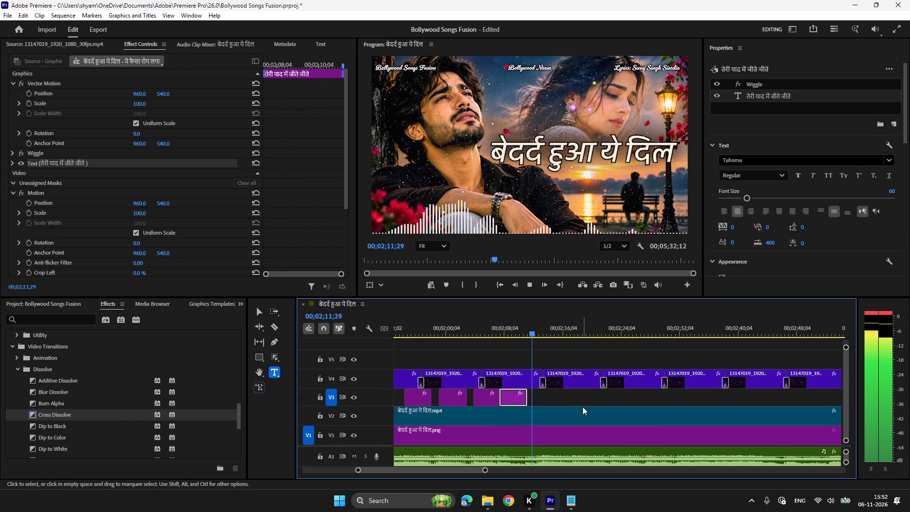
key(space)
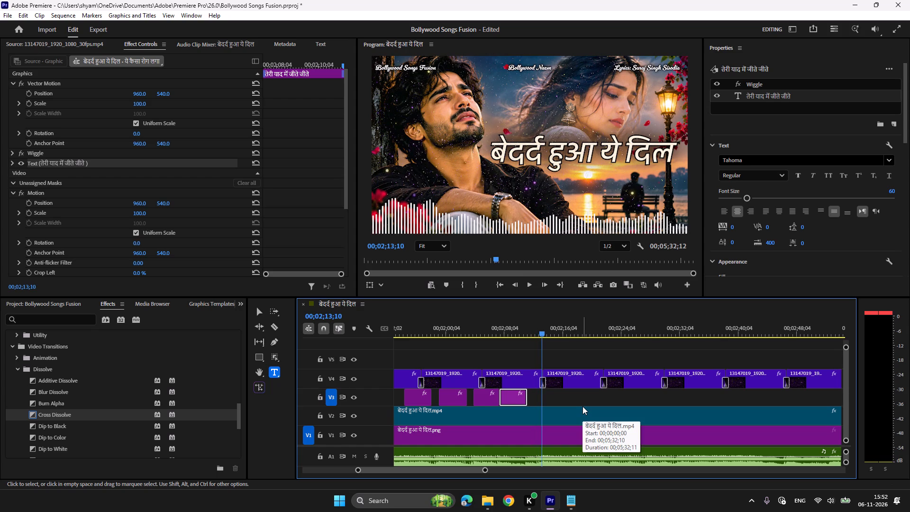
key(space)
key(space)
scroll(582, 406, up, 13)
scroll(582, 406, up, 10)
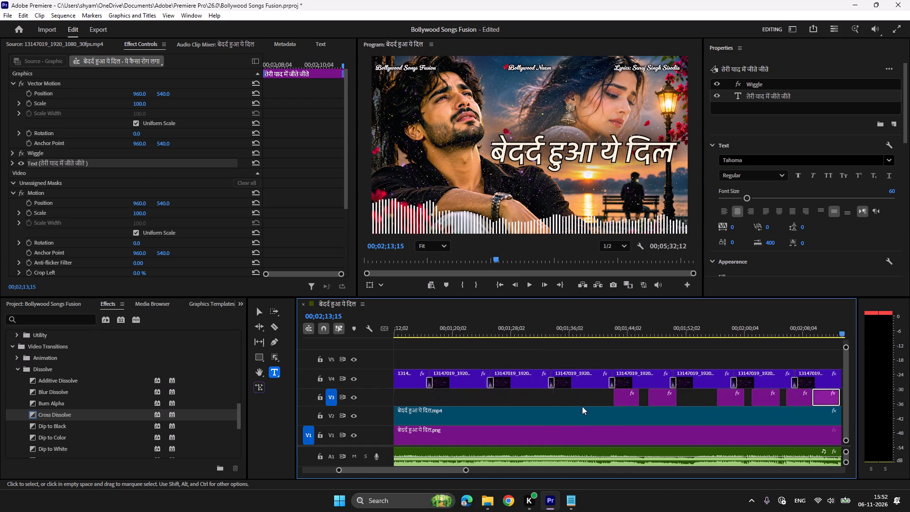
scroll(582, 406, up, 8)
click(471, 402)
shift+click(505, 400)
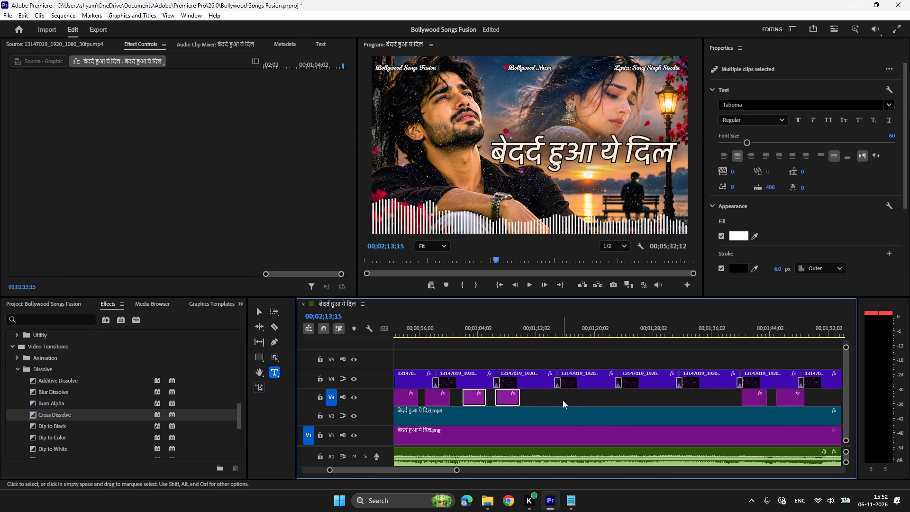
key(ctrl+c)
key(ctrl+v)
Play past the pasted chorus titles and paste a copy of the "तेरी याद में जीते जीते" title on V3 at about 00;02;42;02.
click(562, 328)
key(space)
scroll(563, 330, down, 4)
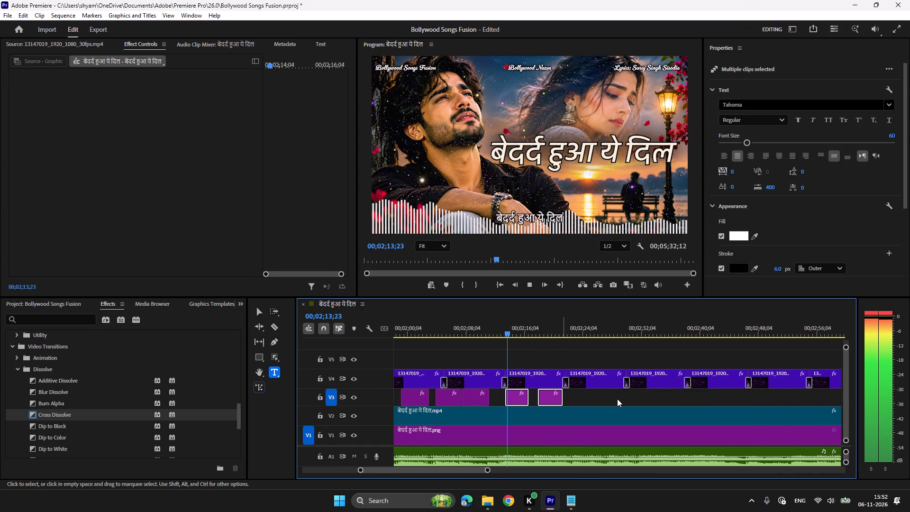
click(617, 399)
click(474, 400)
key(ctrl+c)
ctrl+scroll(507, 409, down, 6)
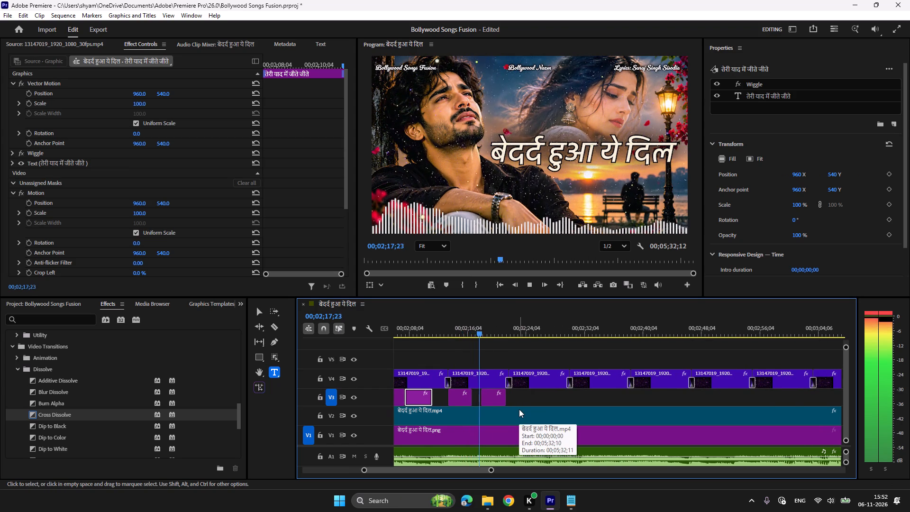
scroll(519, 409, down, 3)
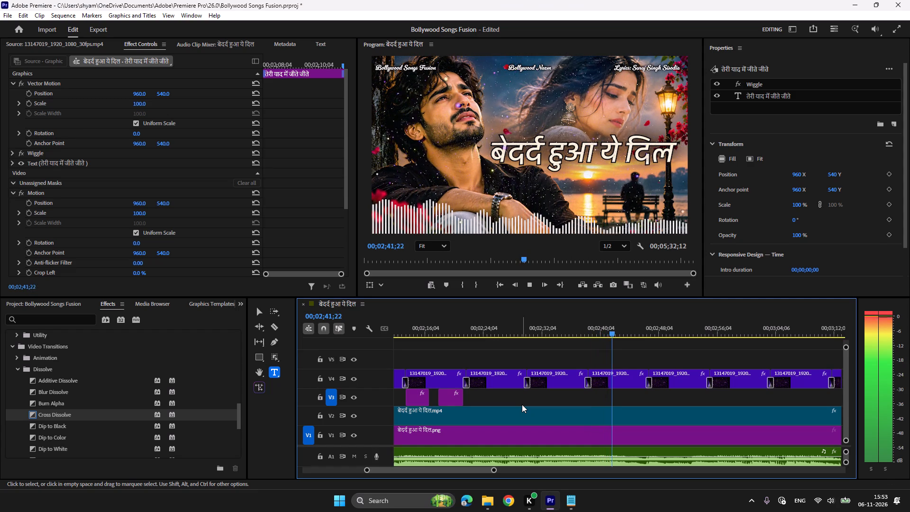
key(space)
click(605, 331)
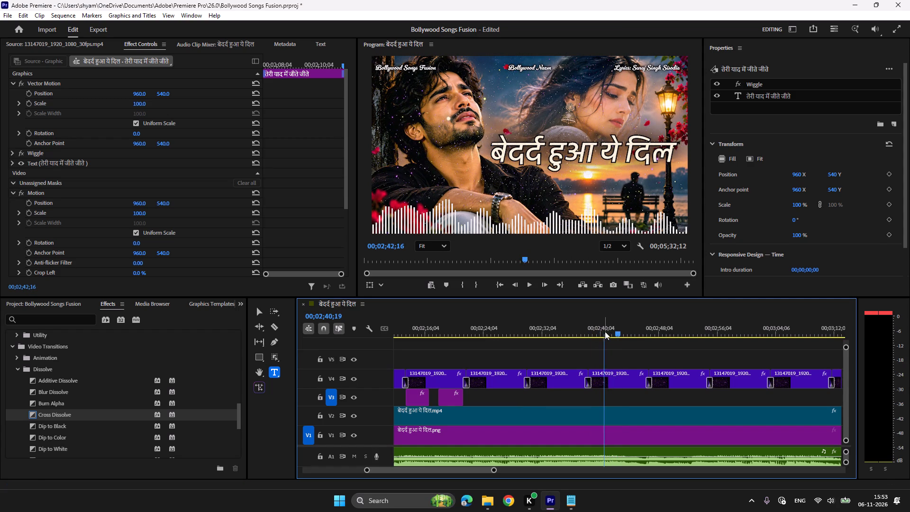
key(space)
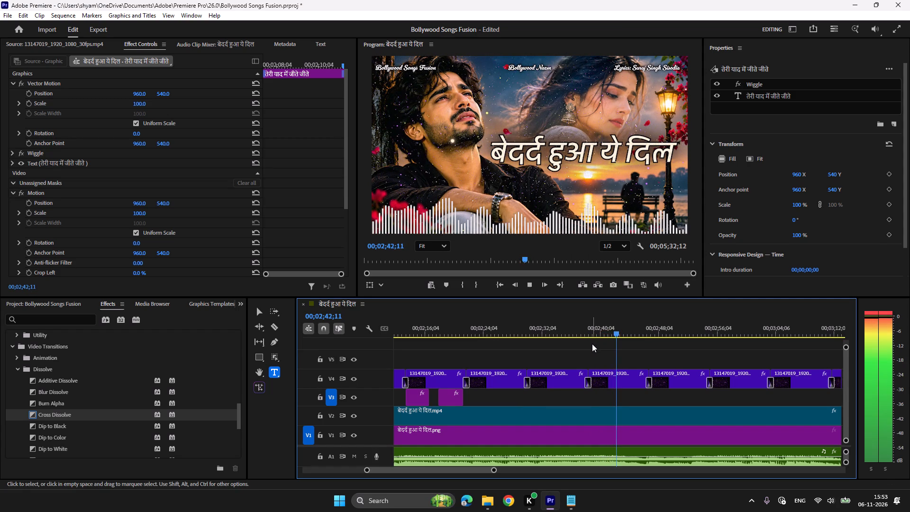
key(space)
click(612, 326)
key(space)
key(space)
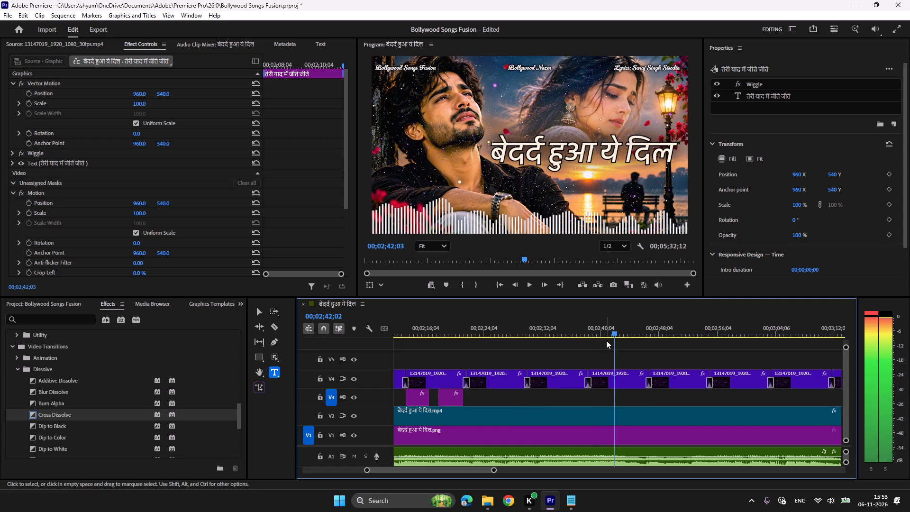
key(ctrl+v)
Replace the text of the title at about 00;02;42;02 with "तेरे भीगे हुए नैना", copied from the lyrics text file.
click(572, 503)
scroll(568, 320, down, 3)
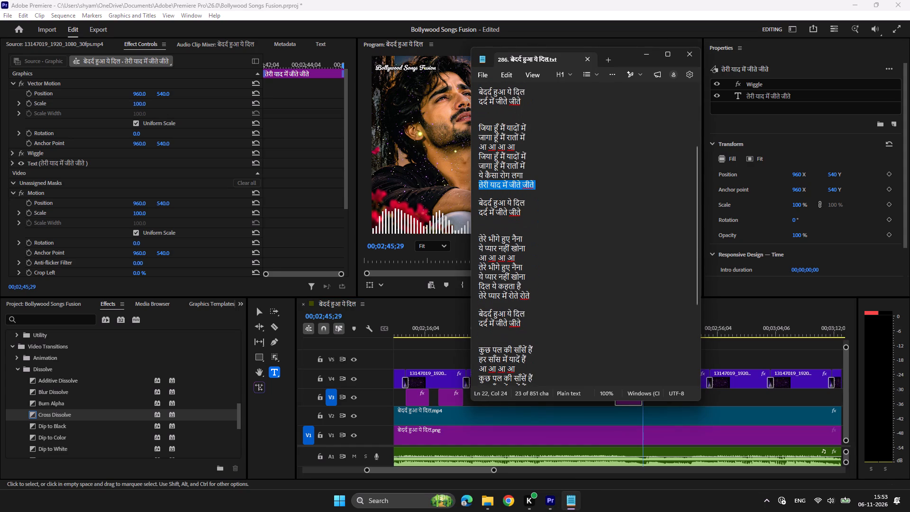
drag(527, 238, 471, 238)
key(ctrl+c)
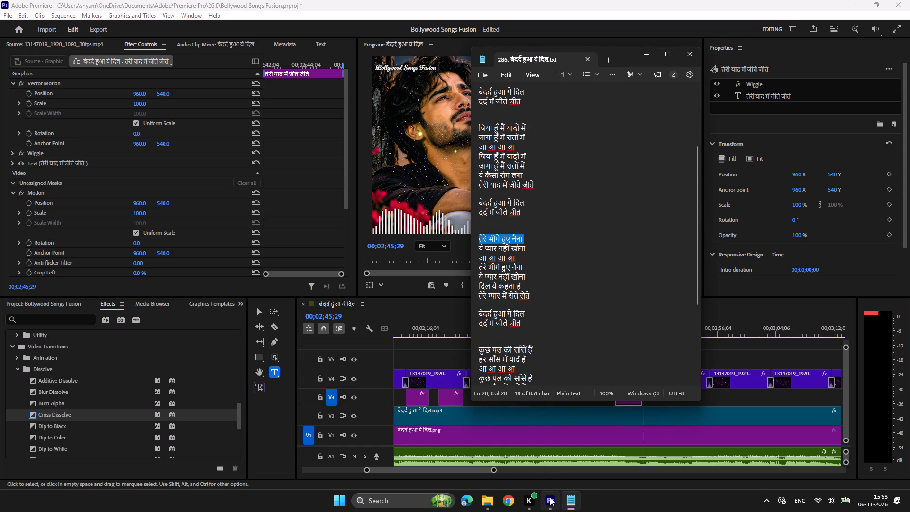
click(550, 499)
click(629, 324)
click(541, 215)
key(ctrl+a)
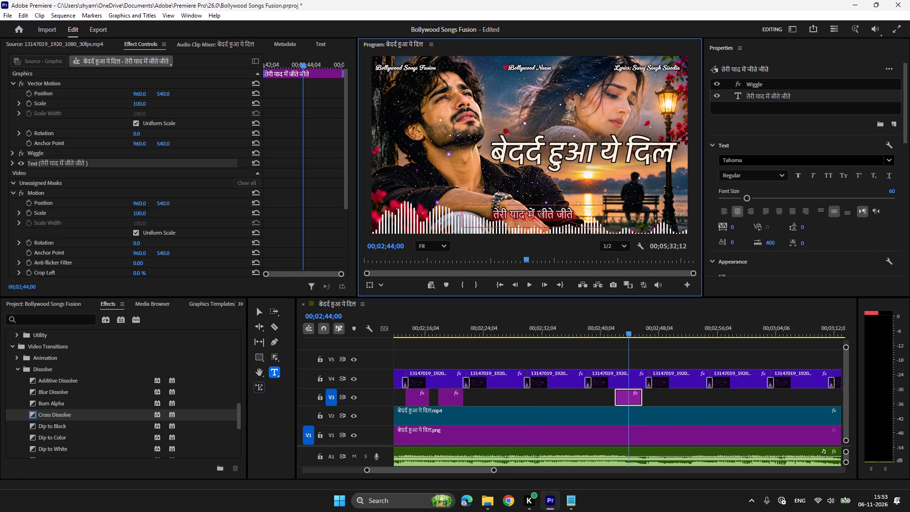
key(ctrl+v)
Play through the "तेरे भीगे हुए नैना" title and paste a copy of it on V3 at 00;02;46;25.
click(606, 320)
key(space)
scroll(590, 336, down, 6)
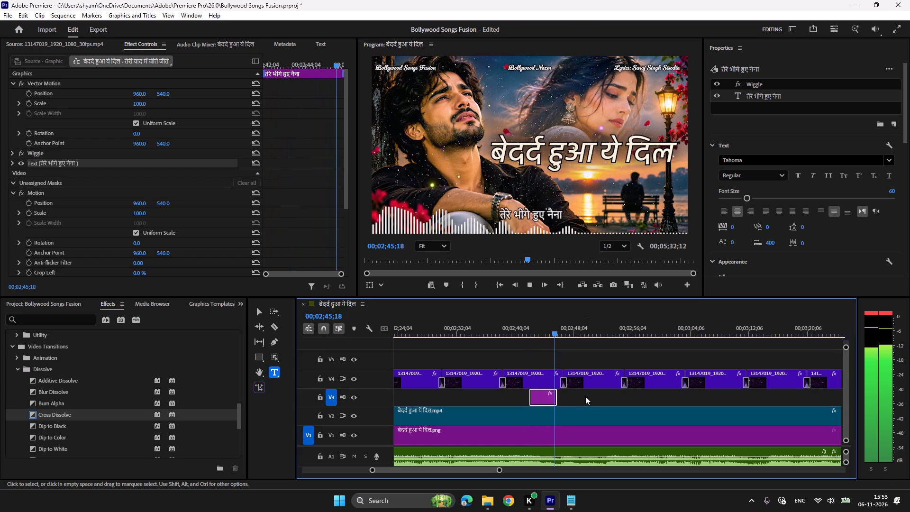
key(space)
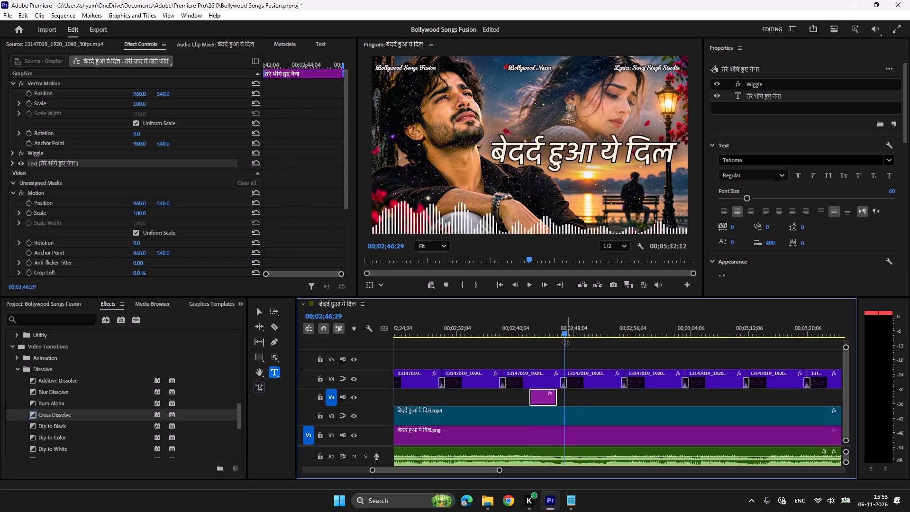
click(560, 326)
key(space)
key(space)
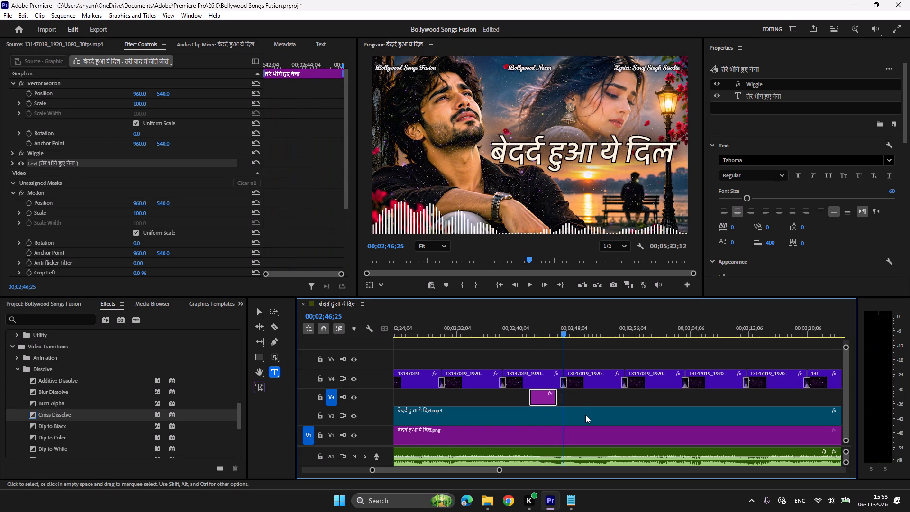
key(ctrl+c)
key(ctrl+v)
Replace the text of the title at 00;02;46;25 with "ये प्यार नहीं खोना", copied from the lyrics text file.
click(573, 504)
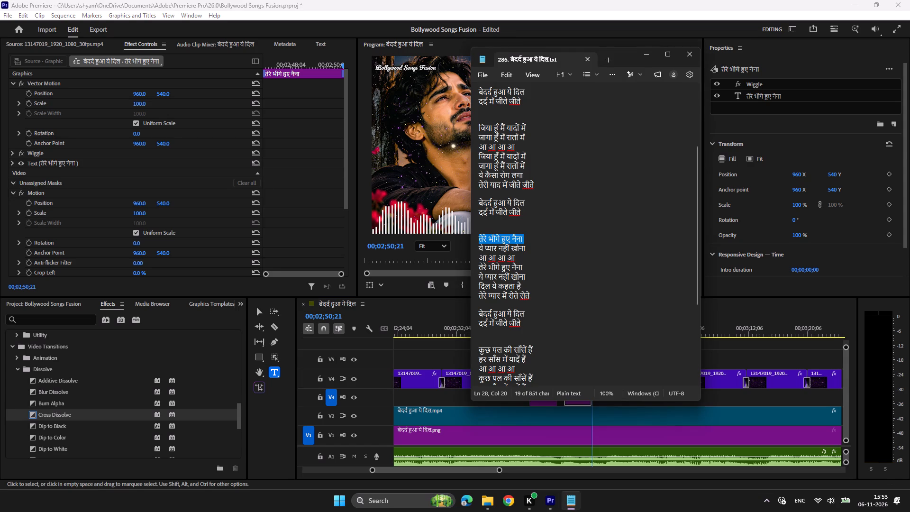
drag(528, 247, 471, 248)
key(ctrl+c)
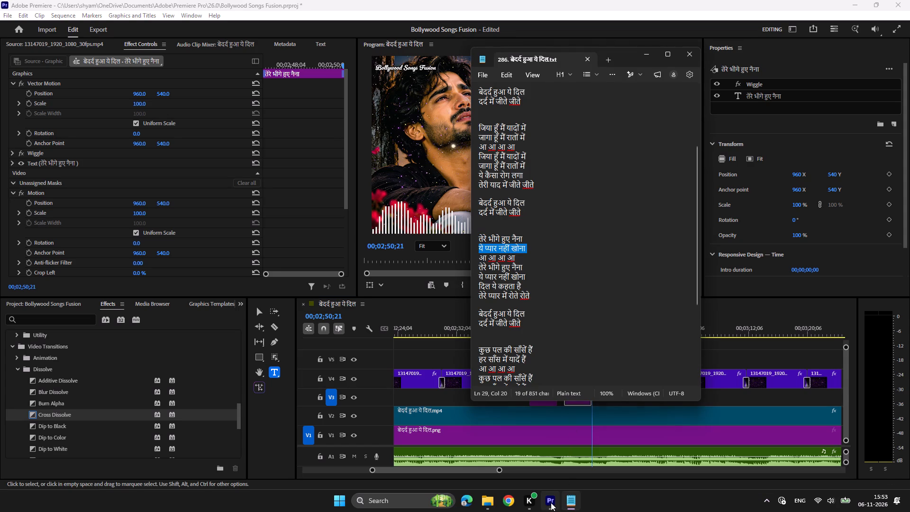
click(551, 503)
click(573, 325)
click(551, 219)
key(ctrl+a)
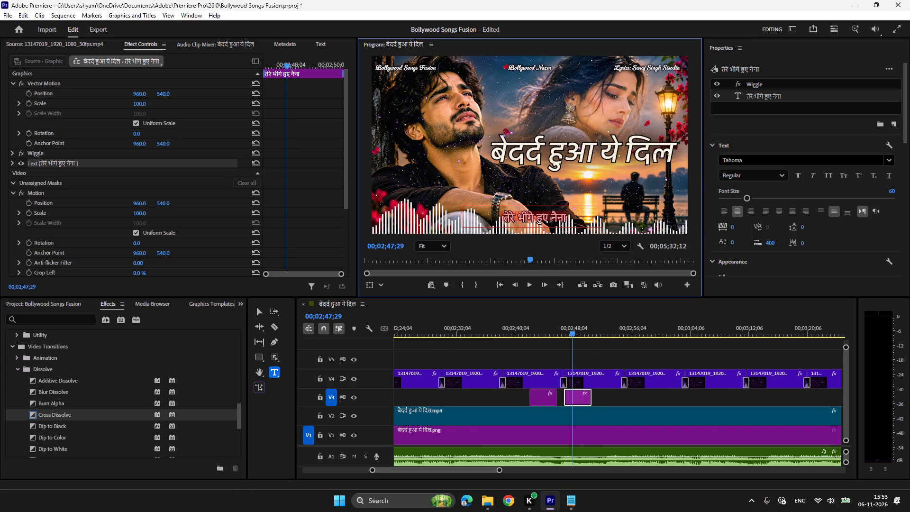
key(ctrl+v)
Play through the "तेरे भीगे हुए नैना" and "ये प्यार नहीं खोना" titles to check their timing against the song.
click(558, 312)
key(space)
click(555, 322)
key(space)
scroll(561, 354, down, 2)
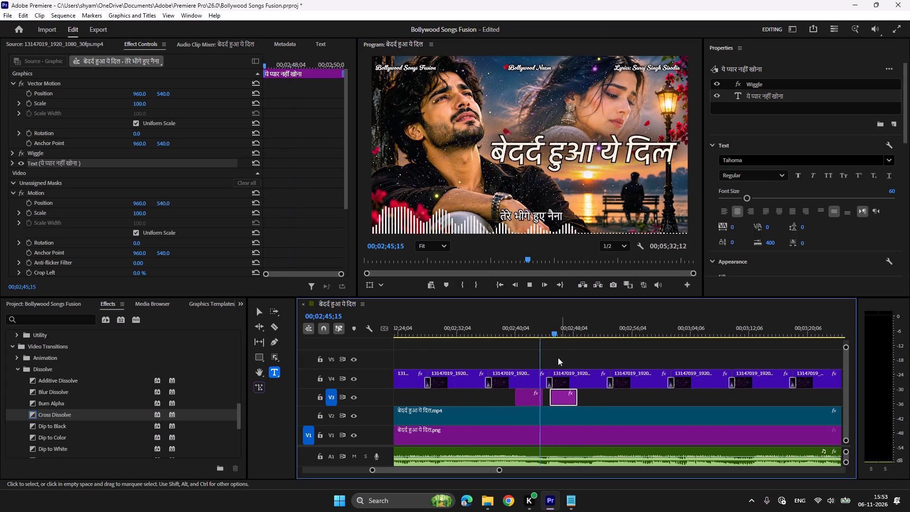
scroll(558, 357, down, 3)
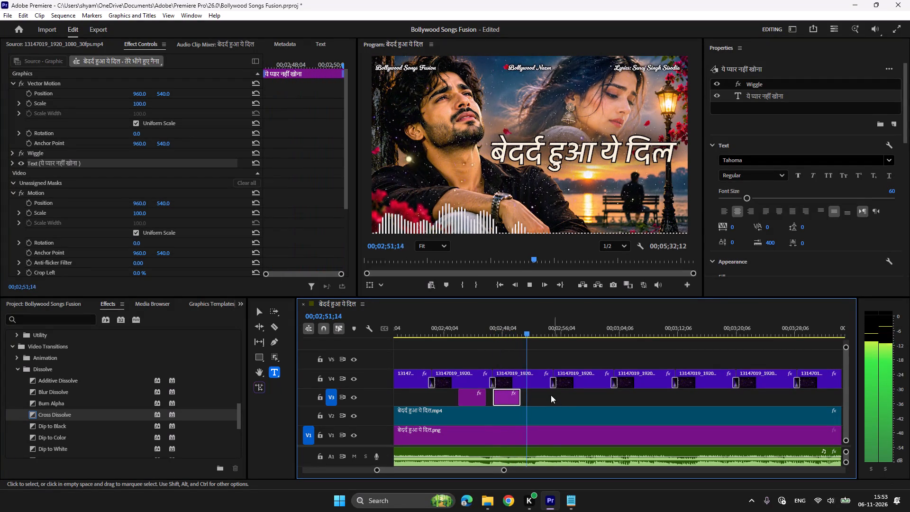
key(space)
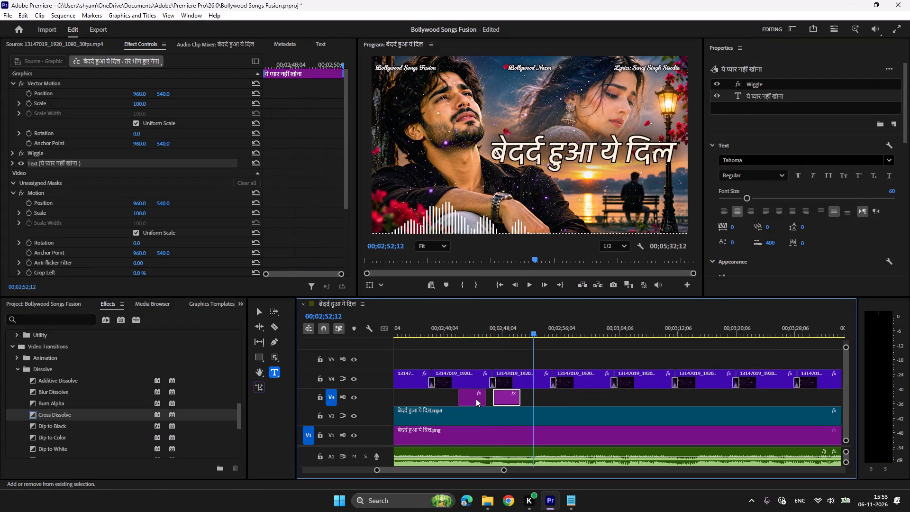
Copy the "तेरे भीगे हुए नैना" and "ये प्यार नहीं खोना" titles and paste them on V3 at 00;02;55;27, where the lines repeat.
shift+click(476, 399)
key(ctrl+c)
key(space)
key(space)
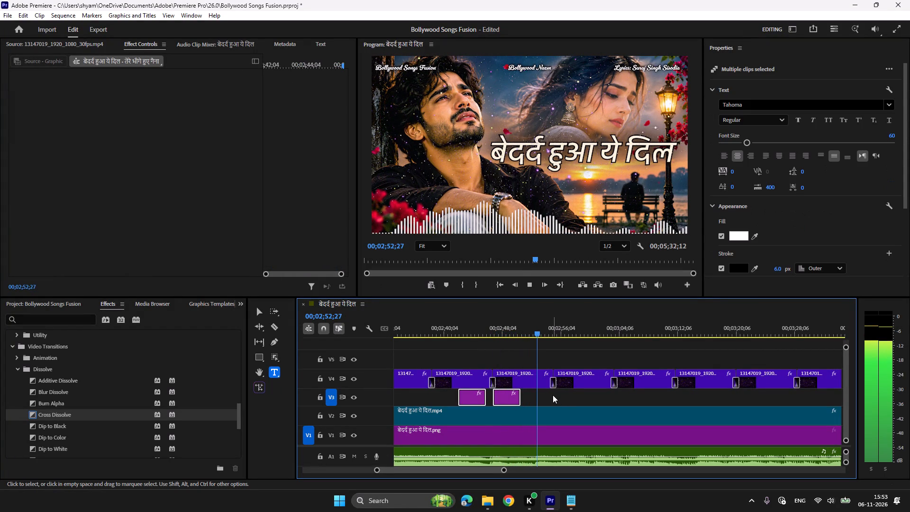
key(space)
scroll(553, 395, down, 3)
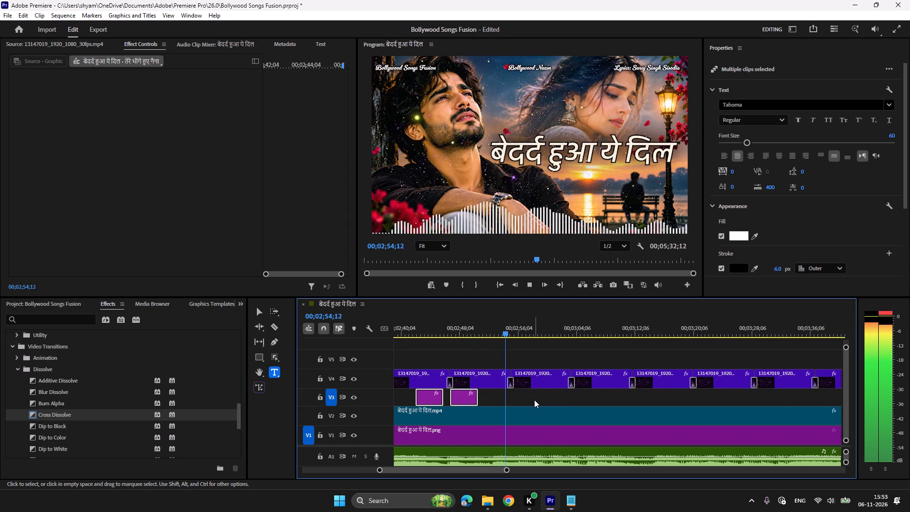
key(space)
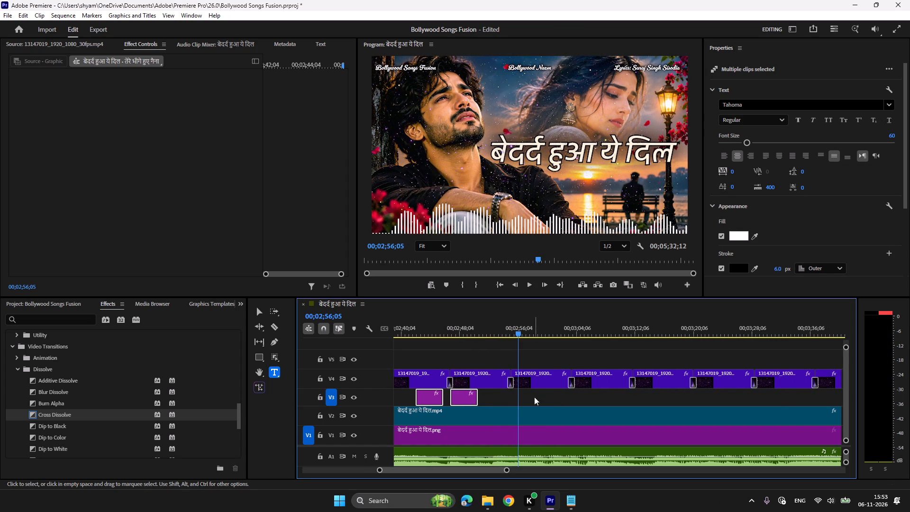
click(514, 329)
key(space)
key(space)
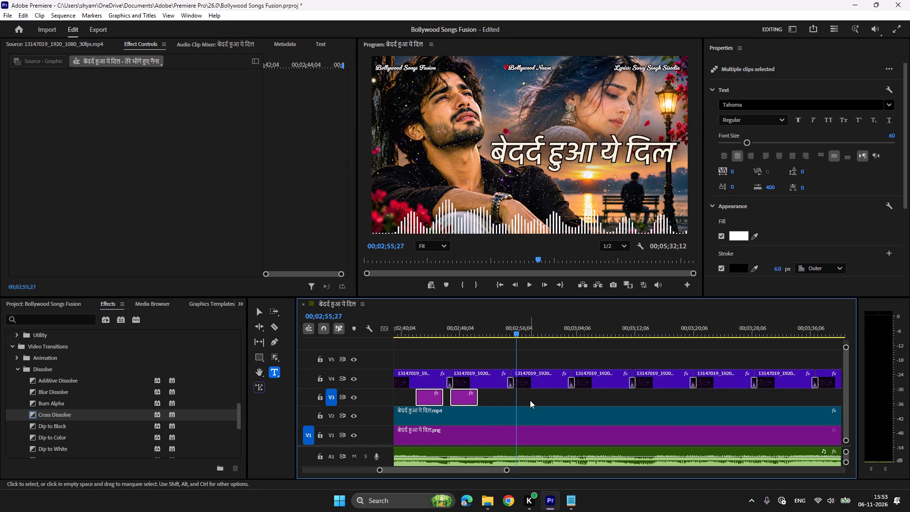
key(ctrl+v)
Play through the two pasted titles from about 00;02;55 to check their sync with the vocals.
click(510, 324)
key(space)
scroll(550, 404, down, 3)
click(560, 398)
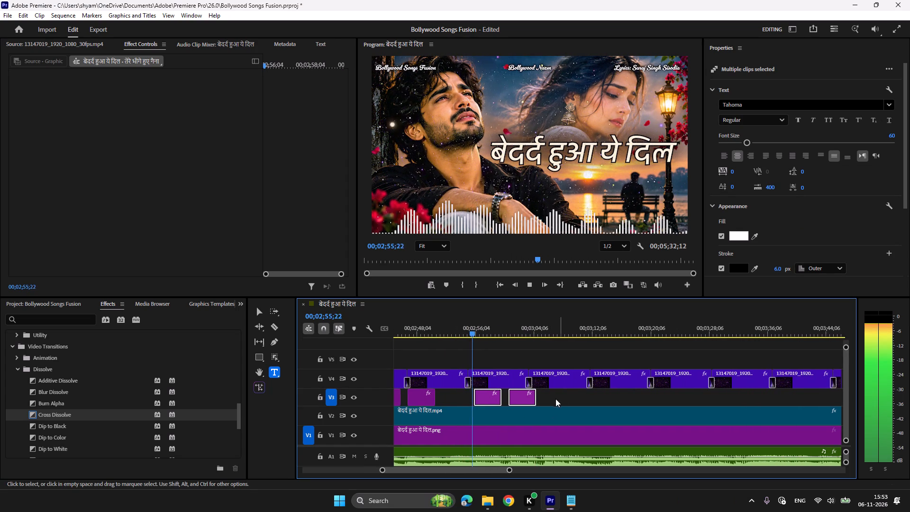
click(525, 402)
click(560, 398)
click(528, 398)
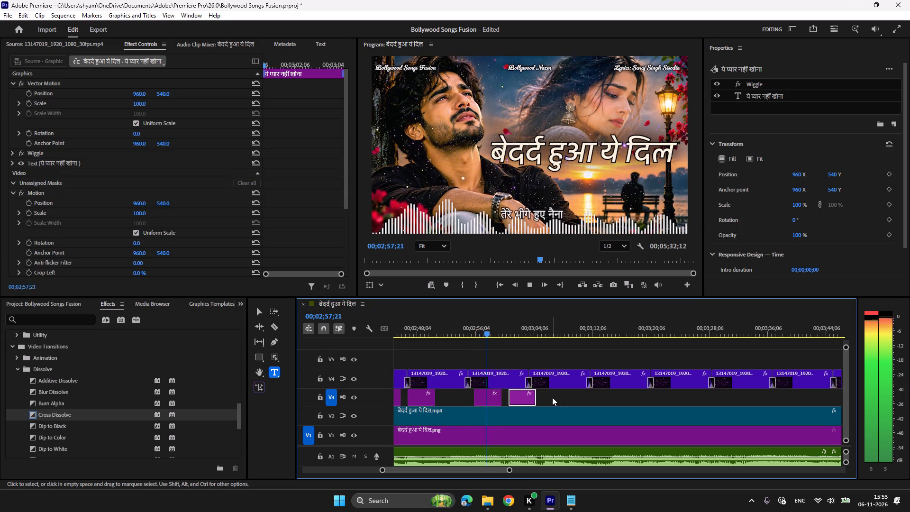
key(ctrl+c)
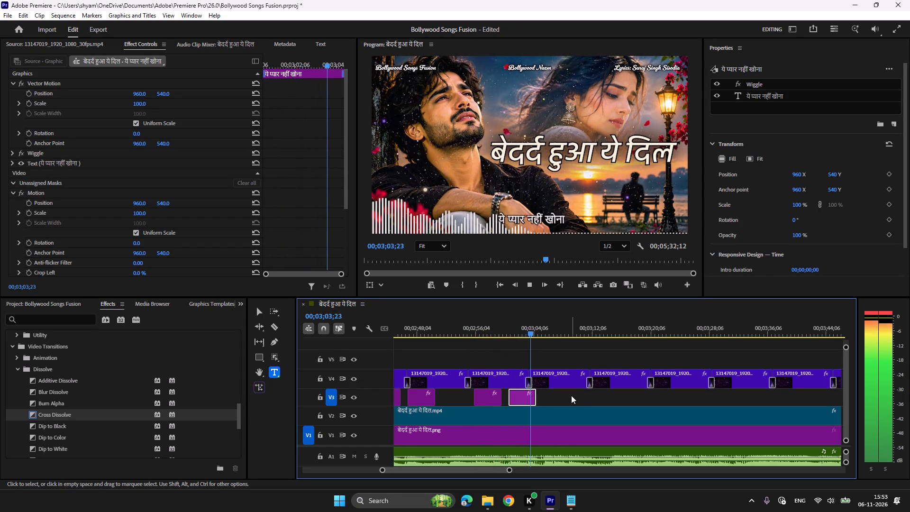
key(space)
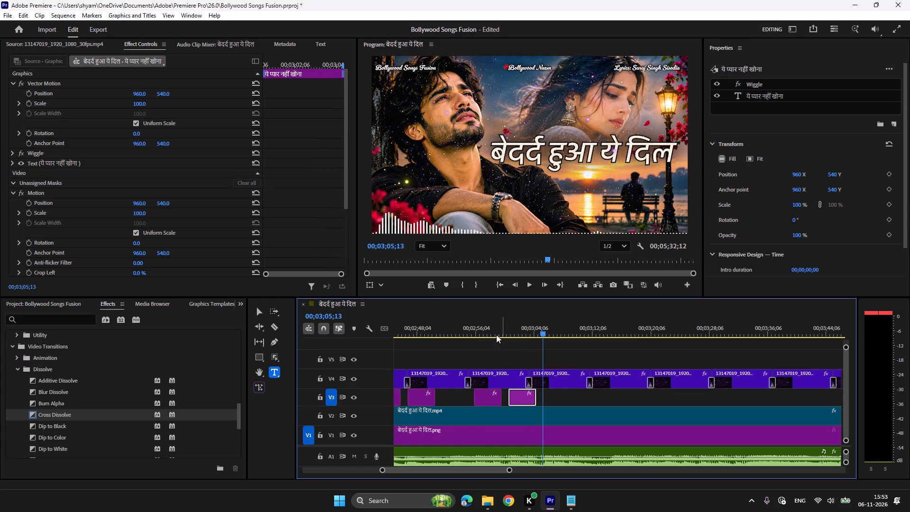
Replay the pasted "तेरे भीगे हुए नैना" title and extend its end to 00;03;00;04.
click(471, 327)
key(space)
key(space)
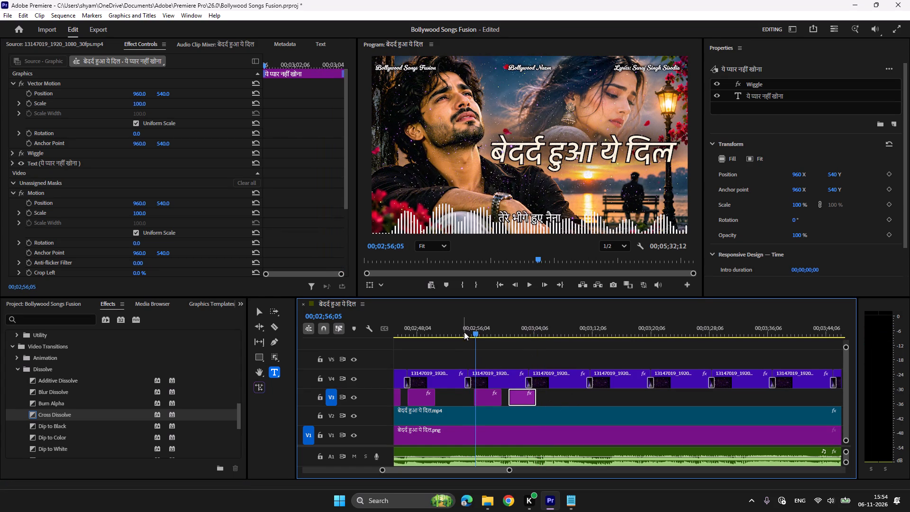
click(466, 331)
key(space)
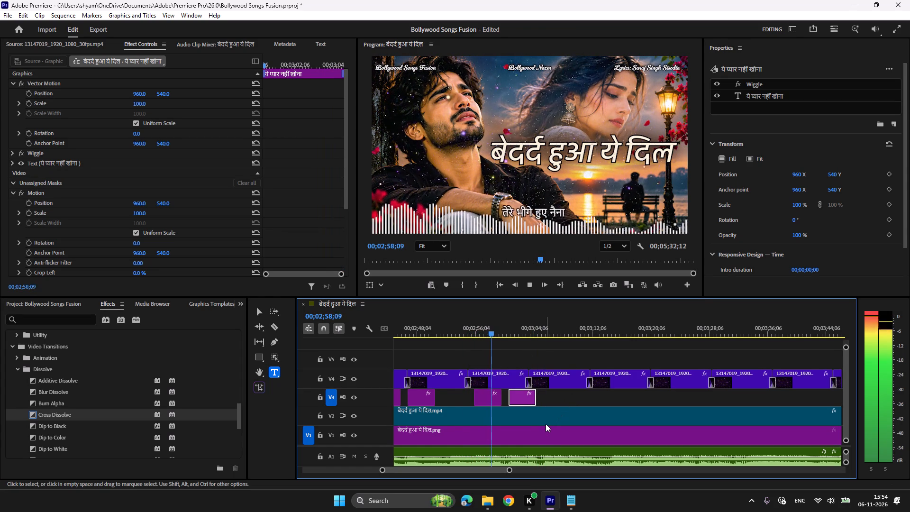
key(space)
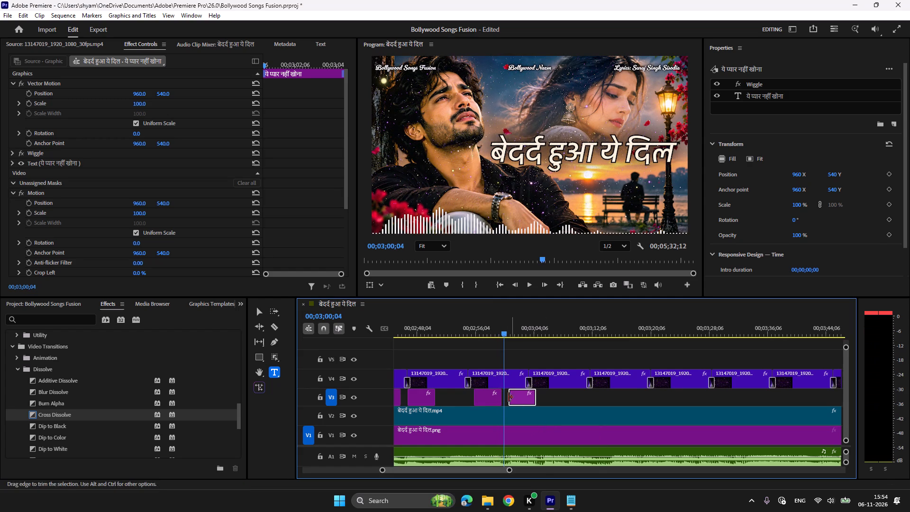
click(500, 394)
Shift the pasted "ये प्यार नहीं खोना" title slightly later so it starts at about 00;03;01.
key(space)
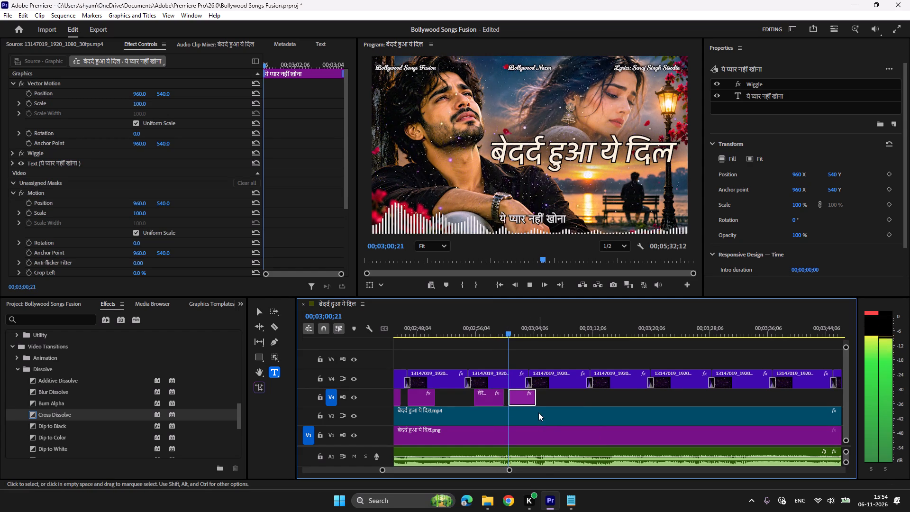
key(space)
click(520, 394)
Play past the shifted "ये प्यार नहीं खोना" title and paste a copy of it on V3 at about 00;03;06;00.
key(space)
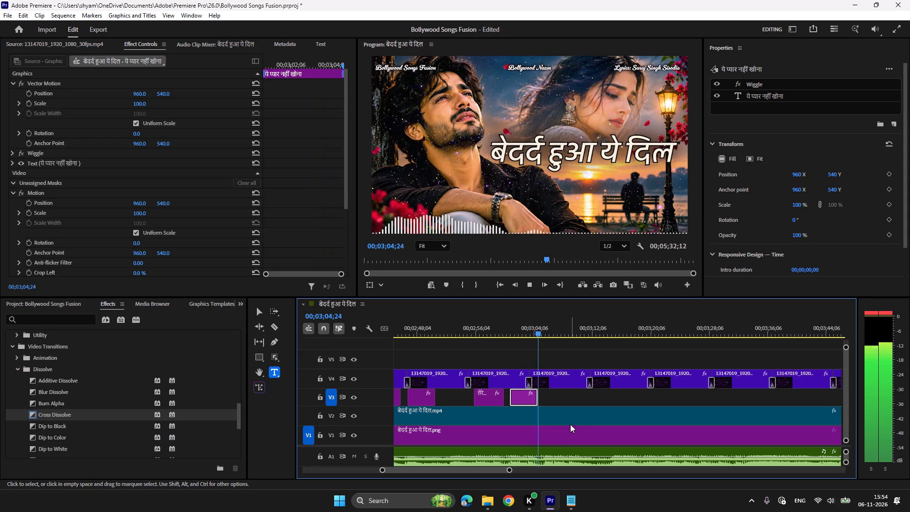
key(space)
key(space)
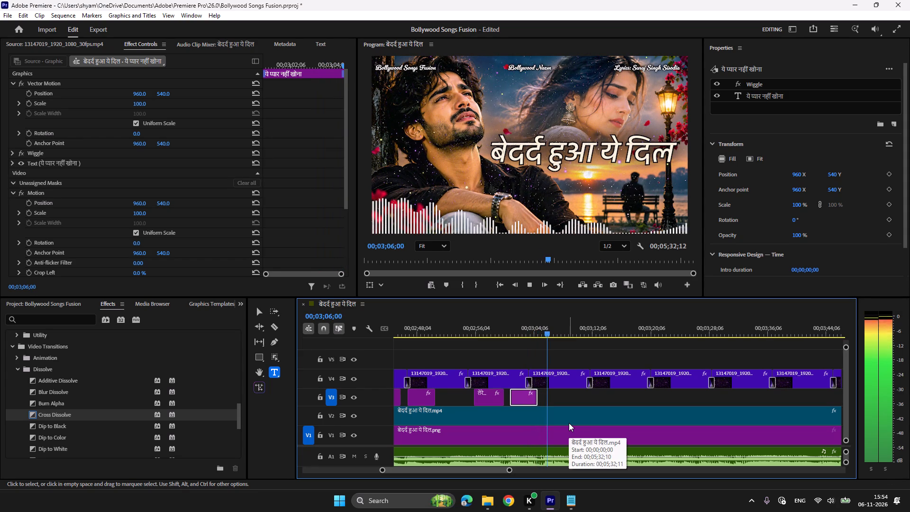
key(space)
key(ctrl+c)
key(ctrl+v)
Replace the text of the title at about 00;03;06;00 with "दिल ये कहता है", copied from the lyrics text file.
click(570, 496)
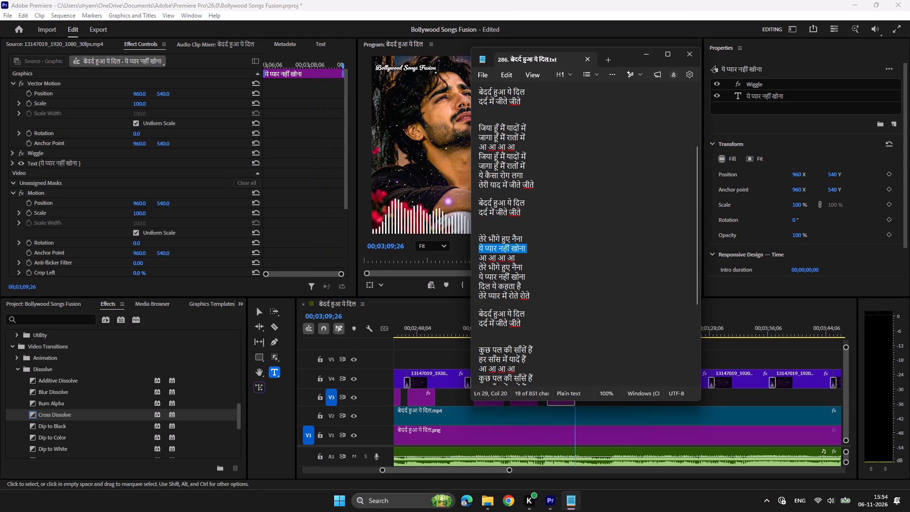
drag(529, 284, 473, 284)
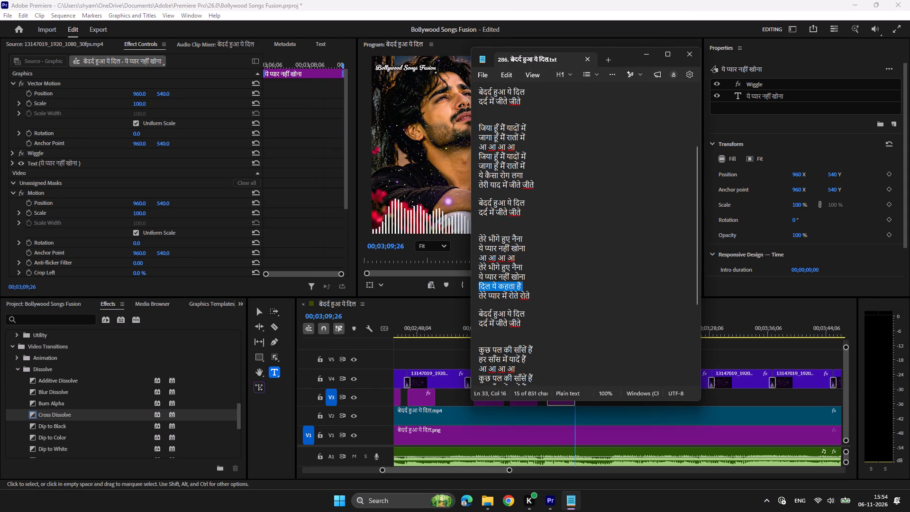
key(ctrl+c)
click(551, 501)
click(565, 320)
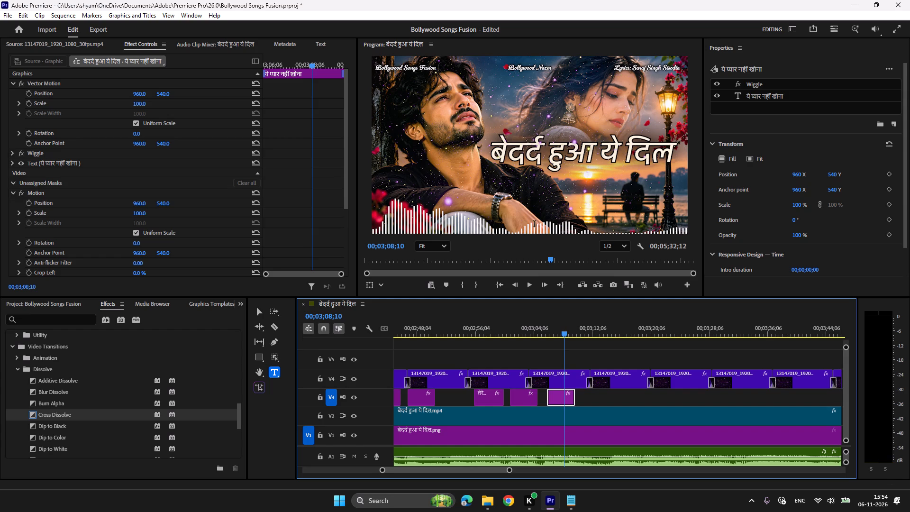
click(534, 213)
key(ctrl+a)
key(ctrl+v)
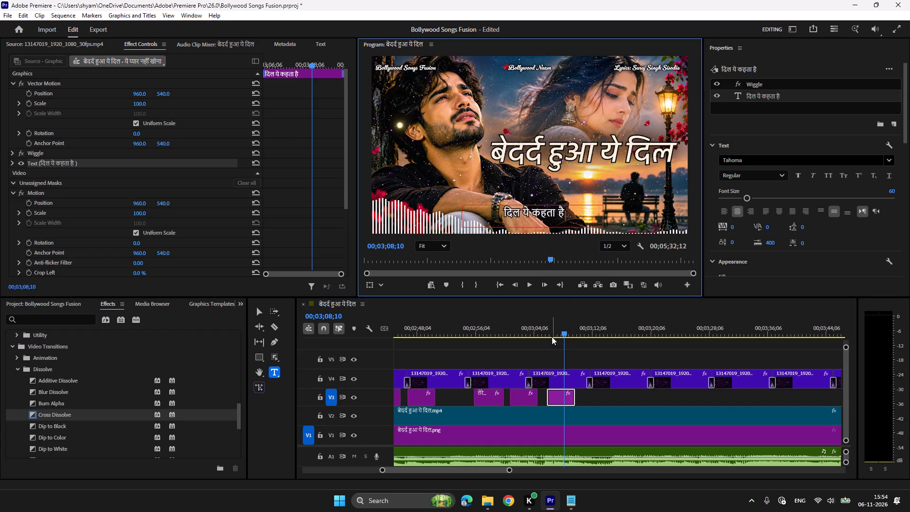
Play through the "दिल ये कहता है" title and paste a copy of it on V3 at 00;03;09;11.
click(543, 327)
key(space)
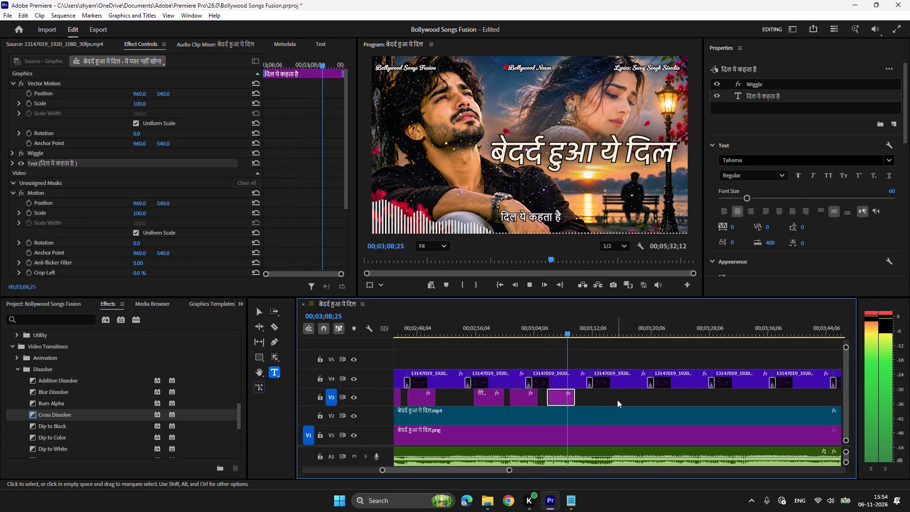
key(space)
key(ctrl+c)
key(ctrl+v)
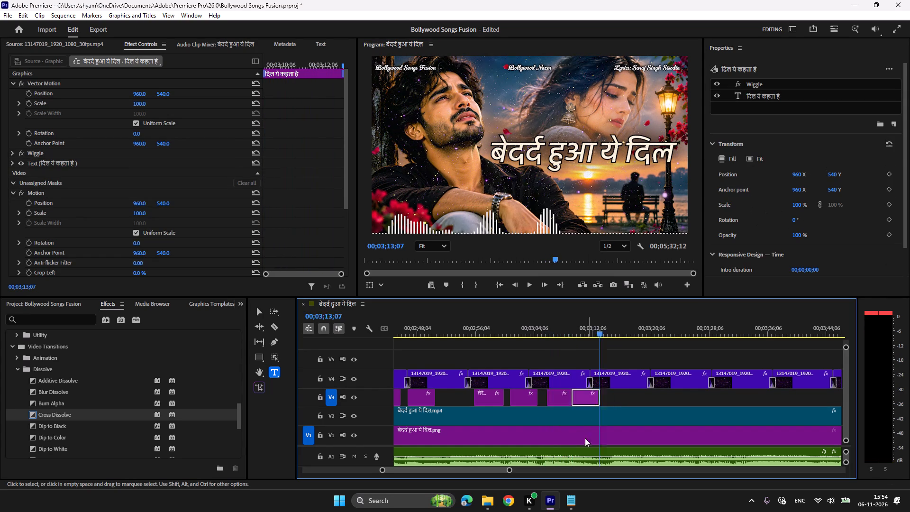
Replace the text of the title at 00;03;09;11 with "तेरे प्यार में रोते रोते", copied from the lyrics text file.
click(571, 500)
drag(533, 297, 482, 294)
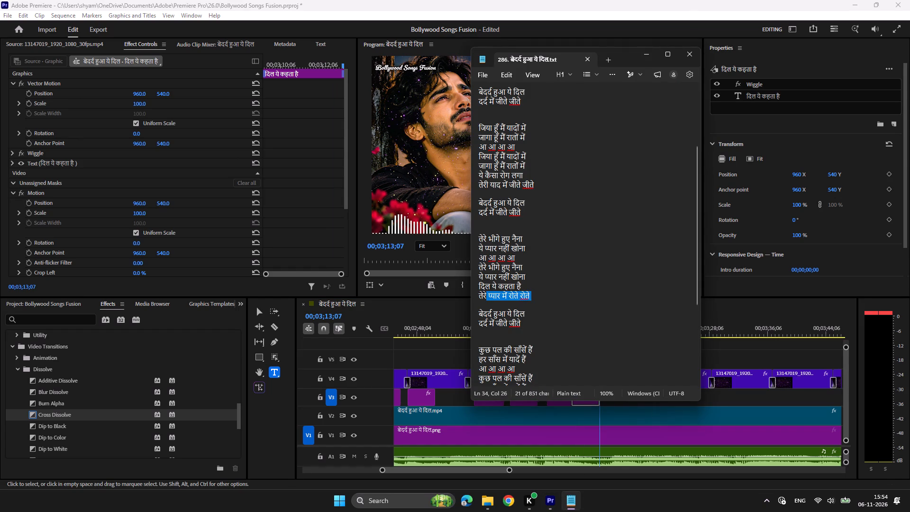
click(534, 298)
drag(534, 294, 476, 295)
key(ctrl+c)
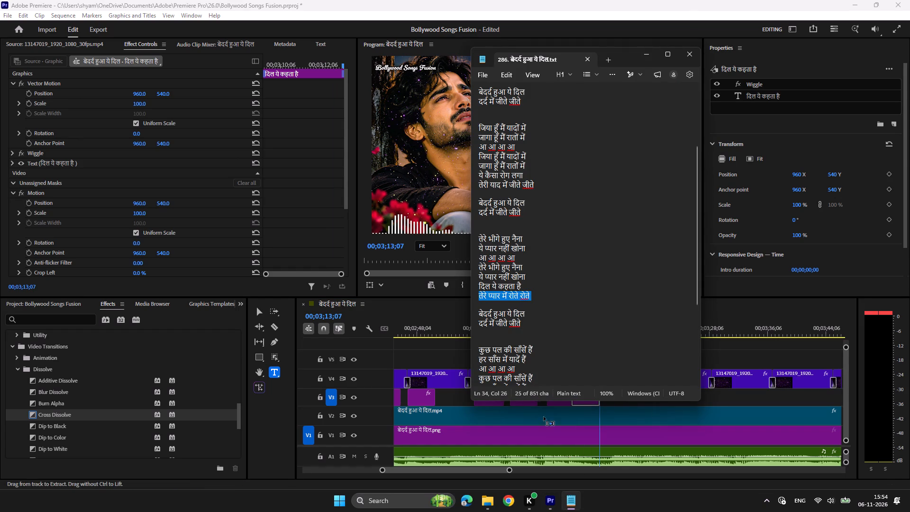
click(556, 504)
click(582, 332)
click(542, 218)
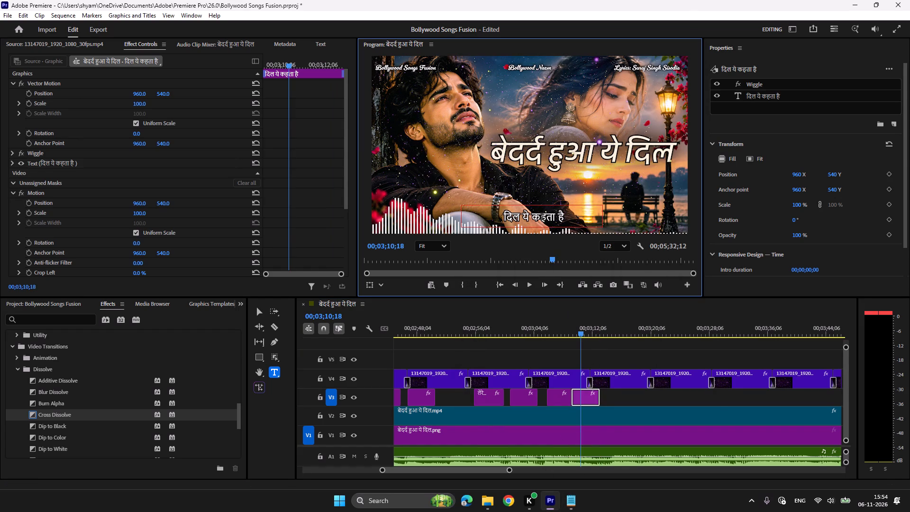
key(ctrl+a)
key(ctrl+v)
Play past the new verse titles and paste copies of the two chorus titles from about 00;02;13 on V3 at 00;03;15;08.
click(564, 322)
key(space)
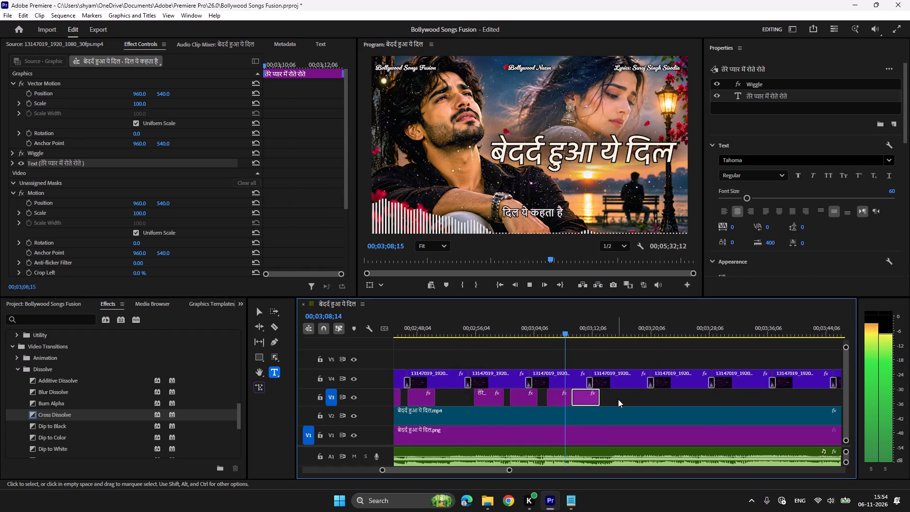
scroll(618, 399, down, 4)
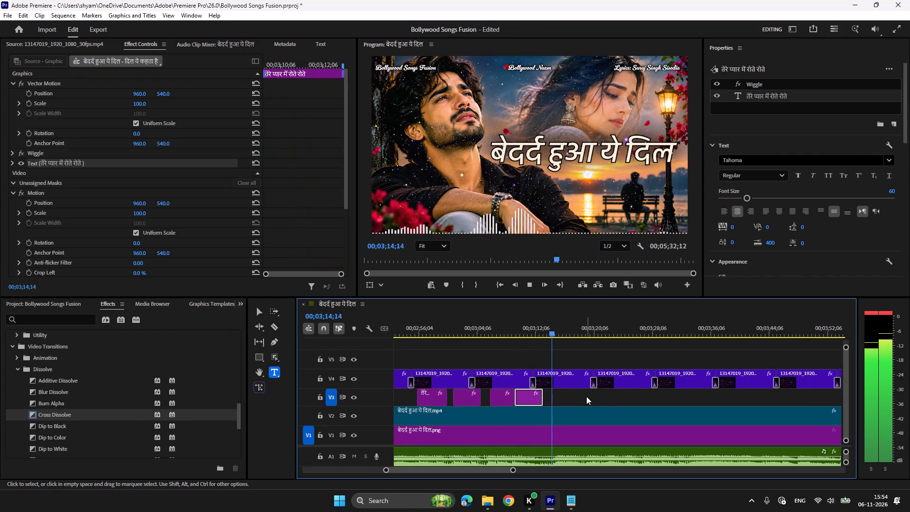
key(space)
scroll(586, 396, up, 15)
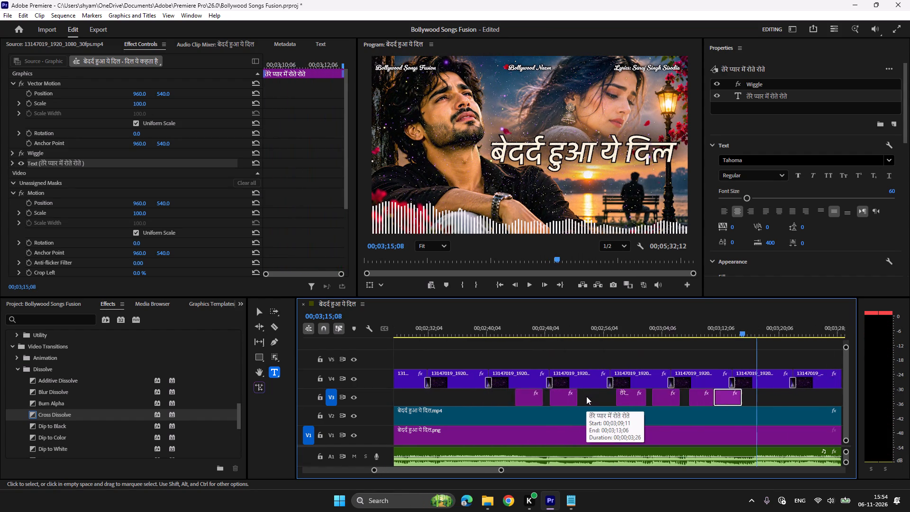
scroll(586, 396, up, 11)
click(485, 402)
shift+click(520, 400)
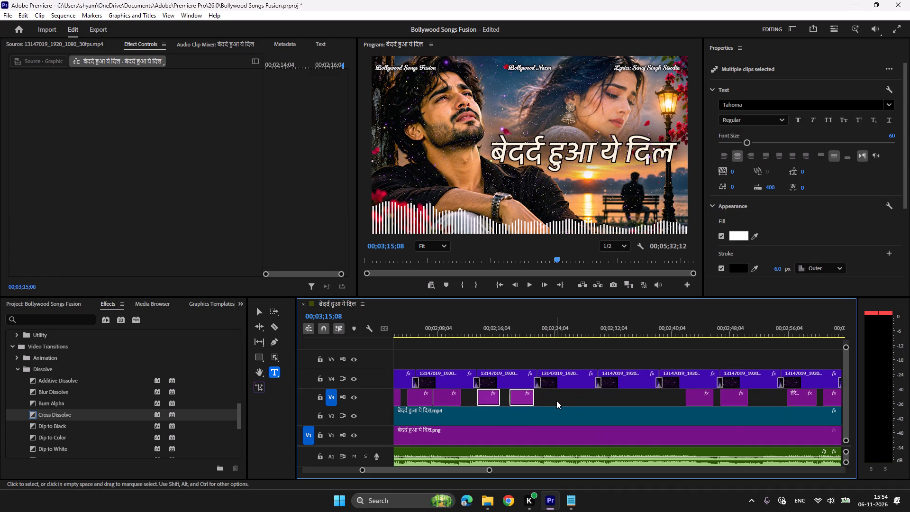
key(ctrl+c)
key(ctrl+v)
Play through the pasted chorus titles to check their timing and save the project.
click(563, 329)
key(space)
scroll(562, 384, down, 4)
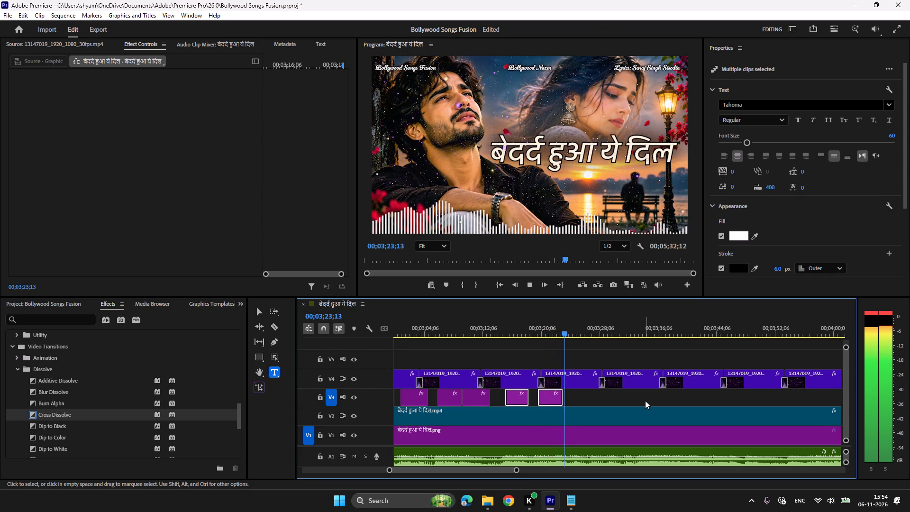
key(ctrl+s)
key(space)
Copy the "तेरे प्यार में रोते रोते" title, play ahead to the next verse and paste it on V3 at about 00;03;43.
click(484, 401)
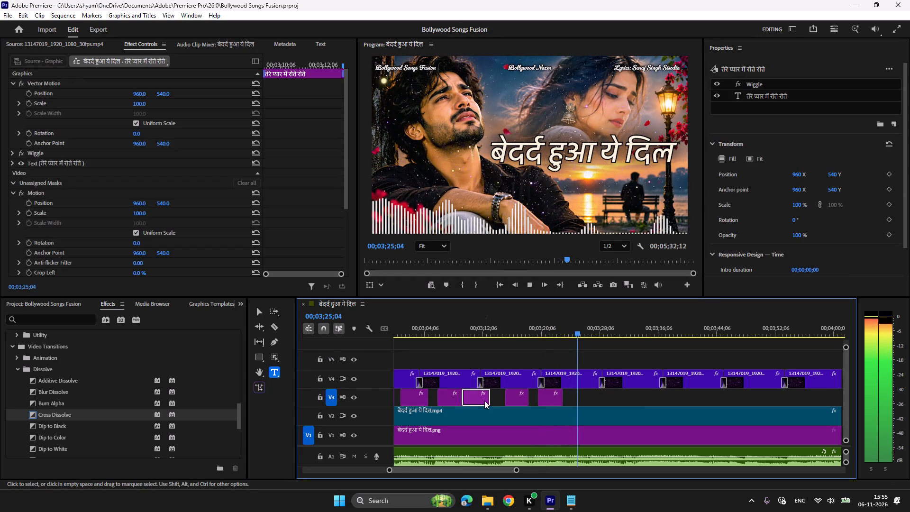
key(ctrl+c)
scroll(484, 401, down, 6)
key(space)
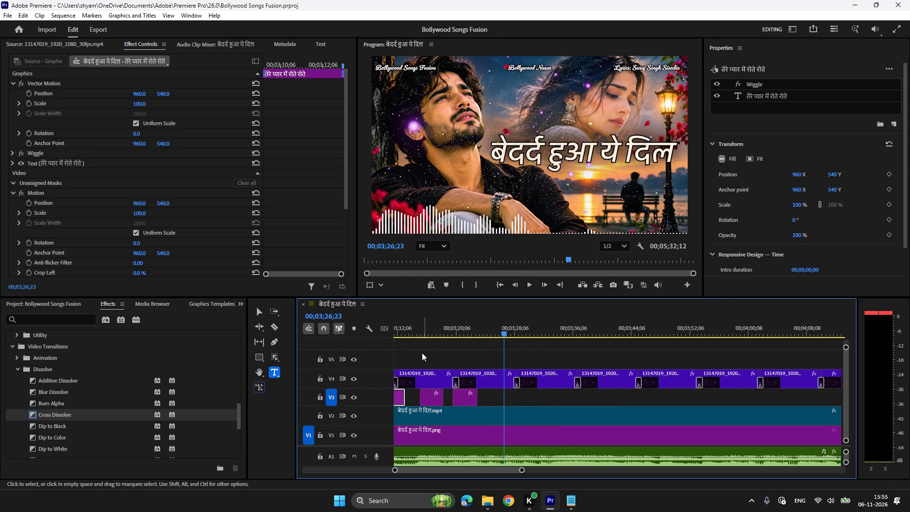
key(space)
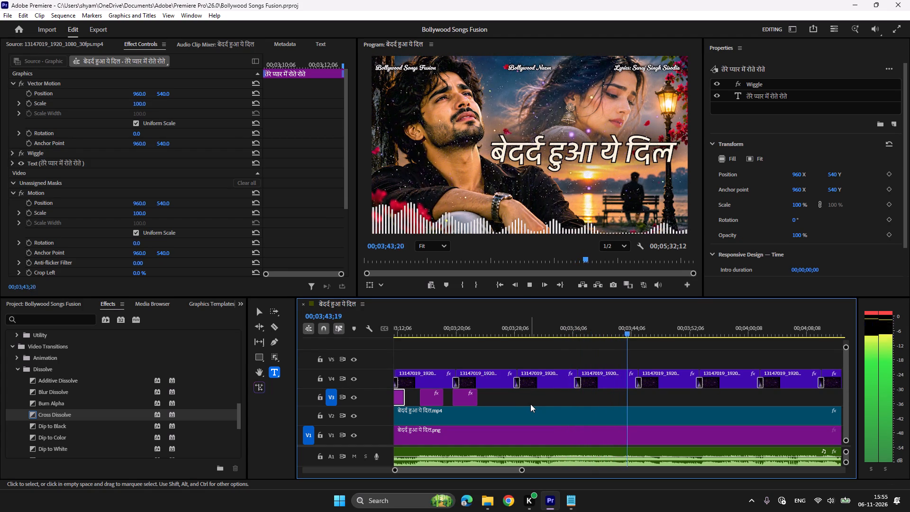
key(space)
click(623, 325)
key(space)
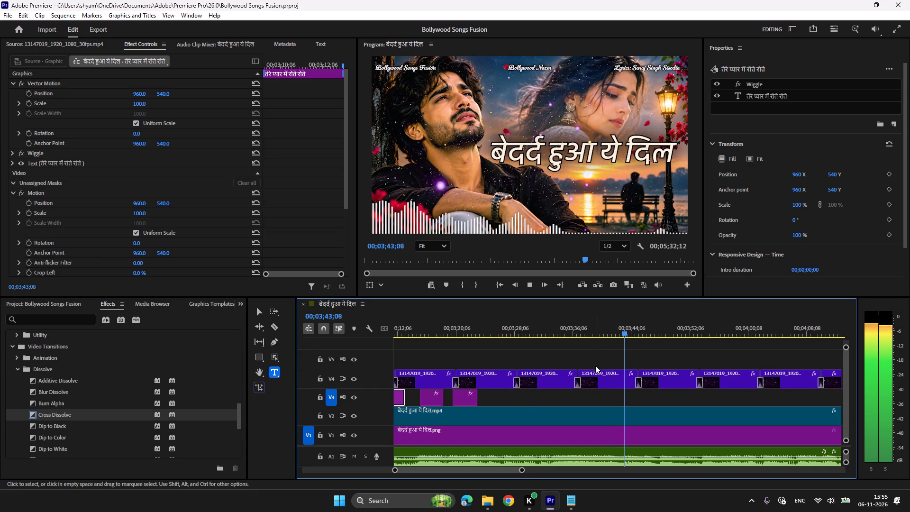
key(space)
key(ctrl+v)
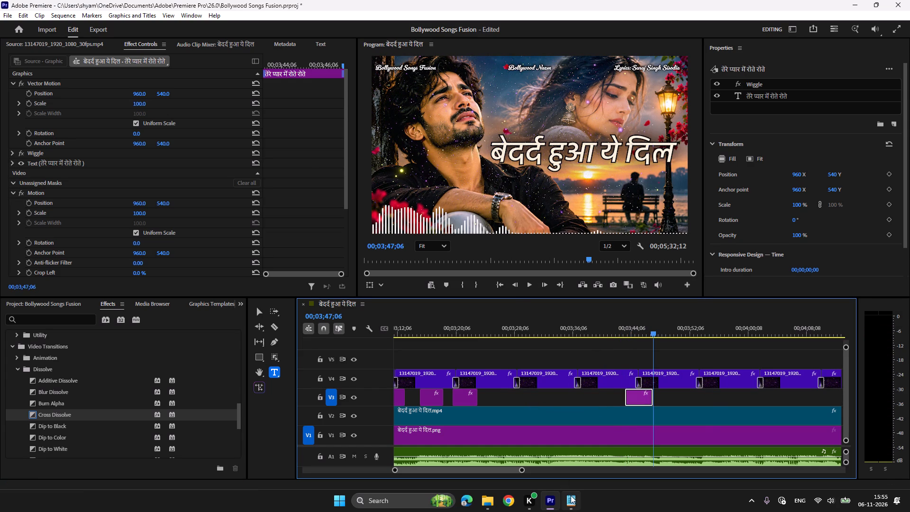
Replace the text of the title at about 00;03;43 with "कुछ पल की साँसें हैं", copied from the lyrics text file.
click(571, 495)
scroll(592, 243, down, 4)
drag(542, 240, 472, 240)
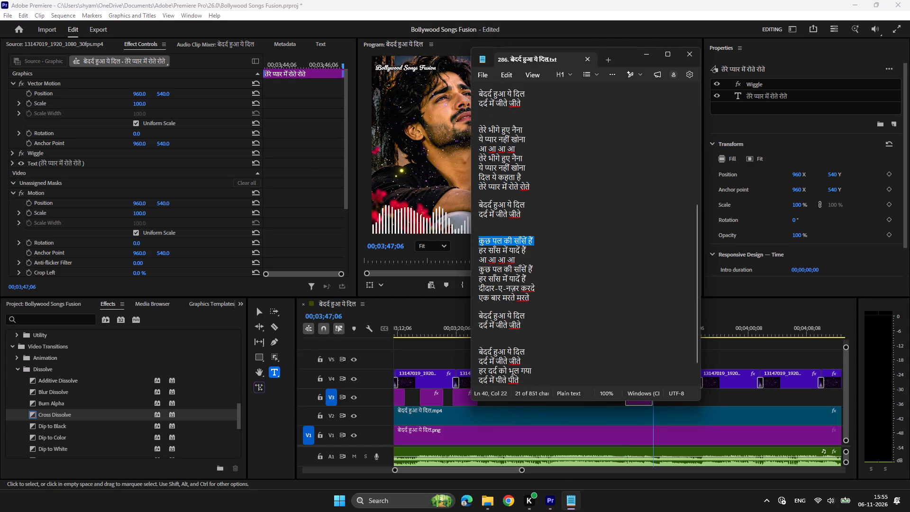
key(ctrl+c)
click(550, 493)
click(639, 324)
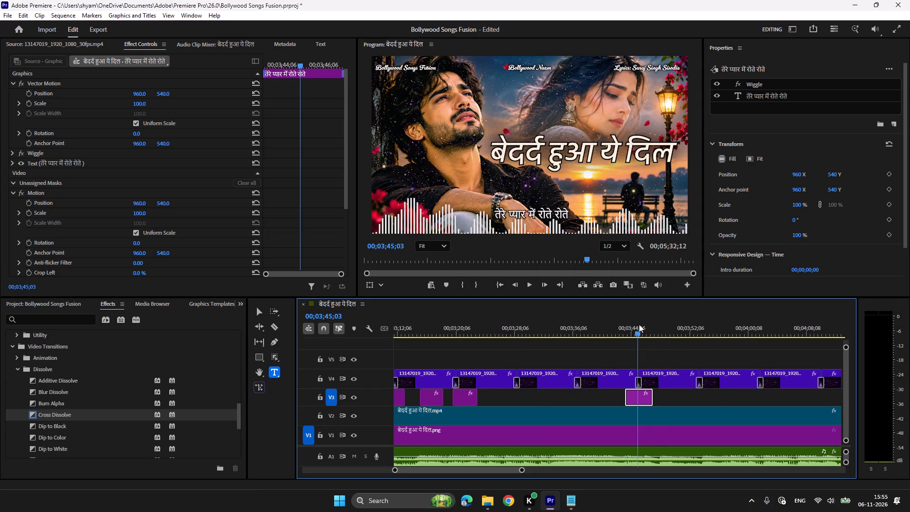
click(524, 212)
key(ctrl+a)
key(ctrl+v)
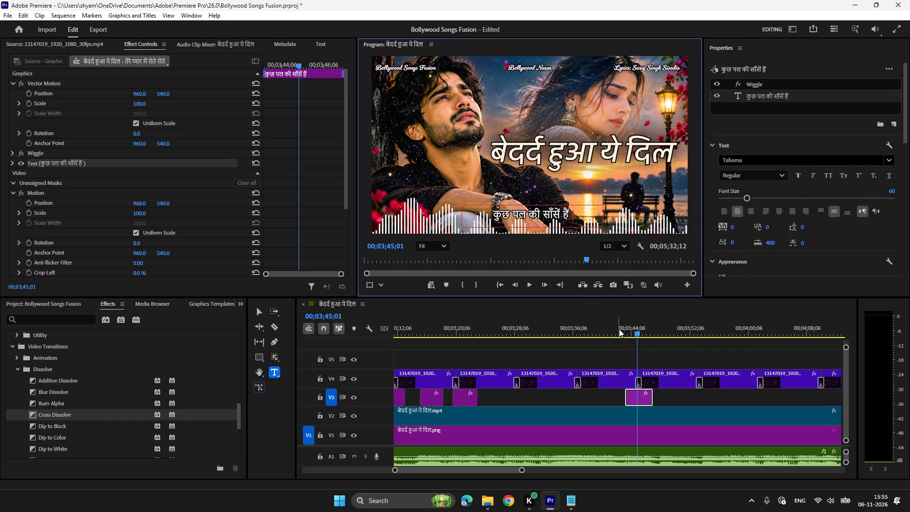
Play through the "कुछ पल की साँसें हैं" title and extend its end to 00;03;47;13.
click(620, 329)
key(space)
scroll(616, 333, down, 6)
scroll(596, 395, down, 4)
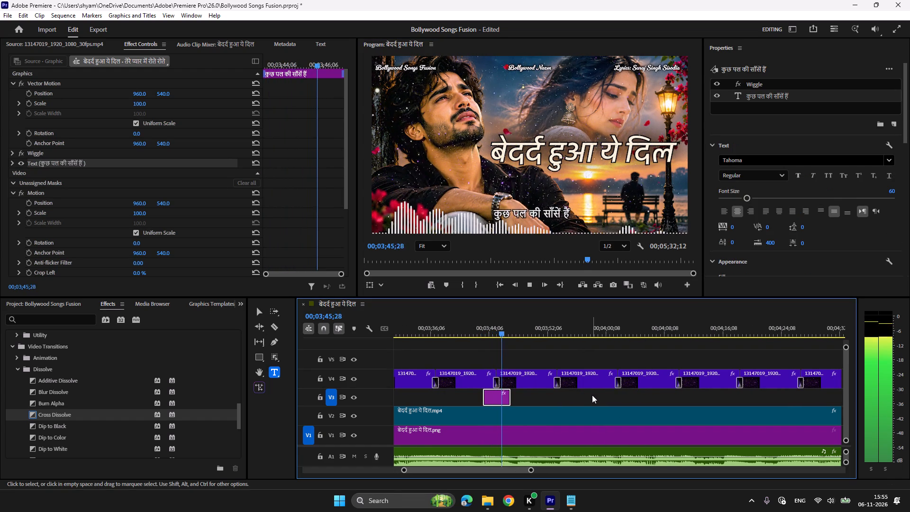
key(space)
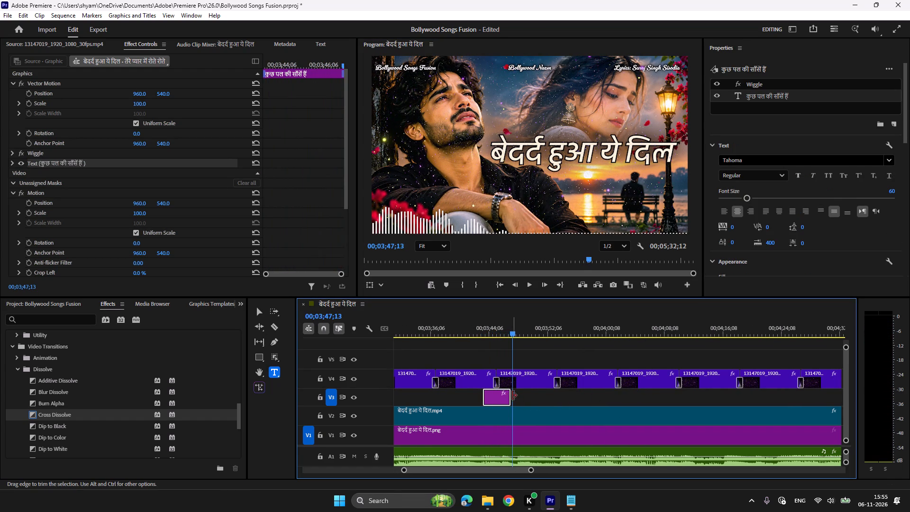
click(510, 395)
Play on to the next sung line and paste a copy of the "कुछ पल की साँसें हैं" title on V3 at about 00;03;48.
key(space)
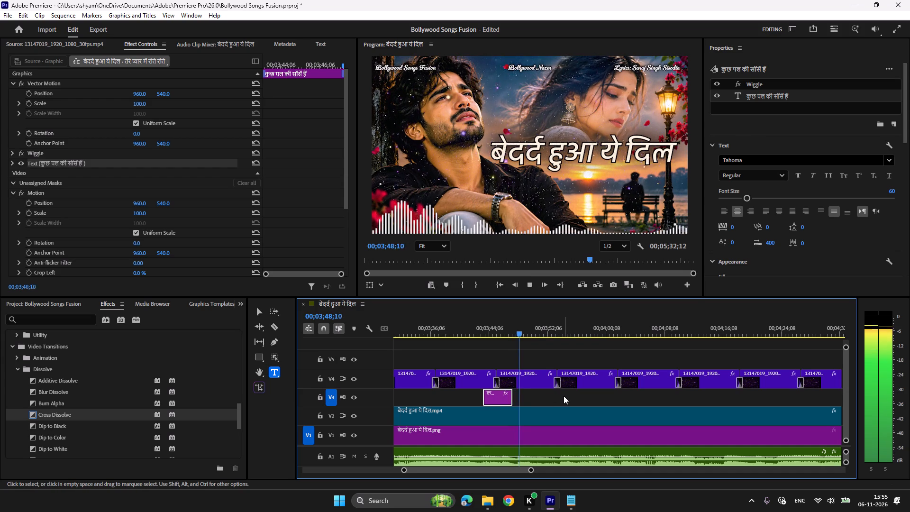
key(space)
key(ctrl+c)
key(ctrl+v)
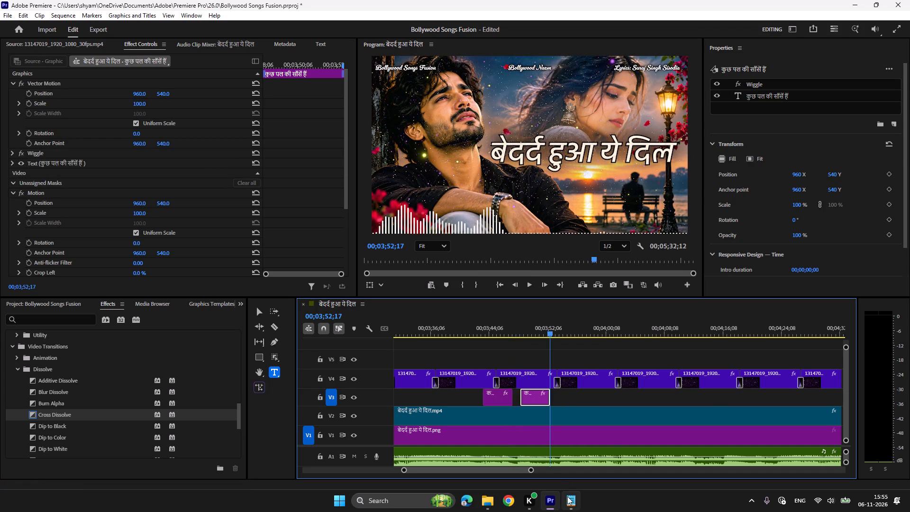
Replace the text of the title at about 00;03;48 with "हर साँस में यादें हैं", copied from the lyrics text file.
click(569, 497)
drag(532, 251, 472, 250)
key(ctrl+c)
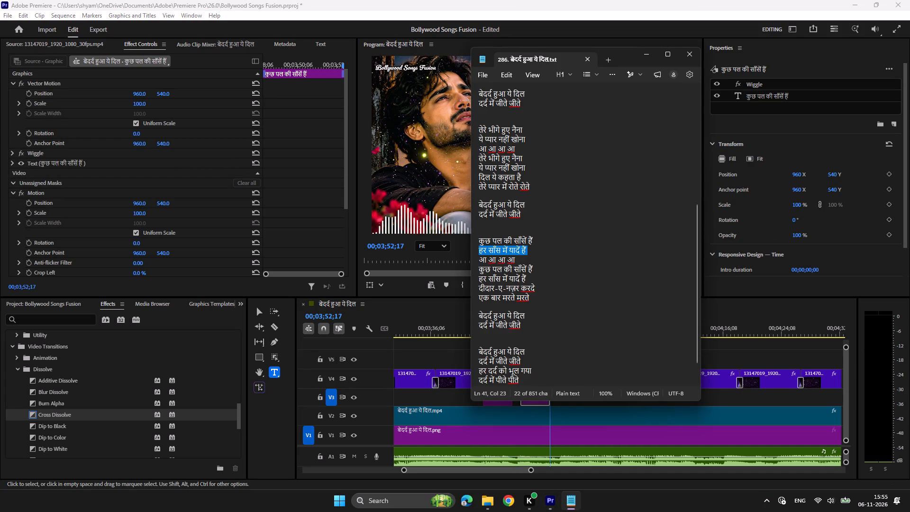
click(554, 496)
click(533, 323)
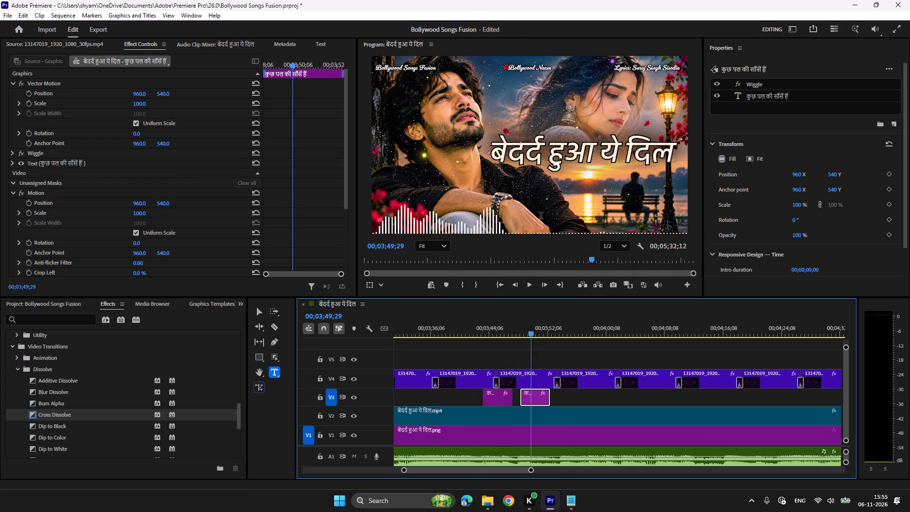
click(541, 217)
key(ctrl+a)
key(ctrl+v)
Play past the two new verse titles and paste copies of both on V3 just after 00;03;57 for the repeated lines.
click(516, 325)
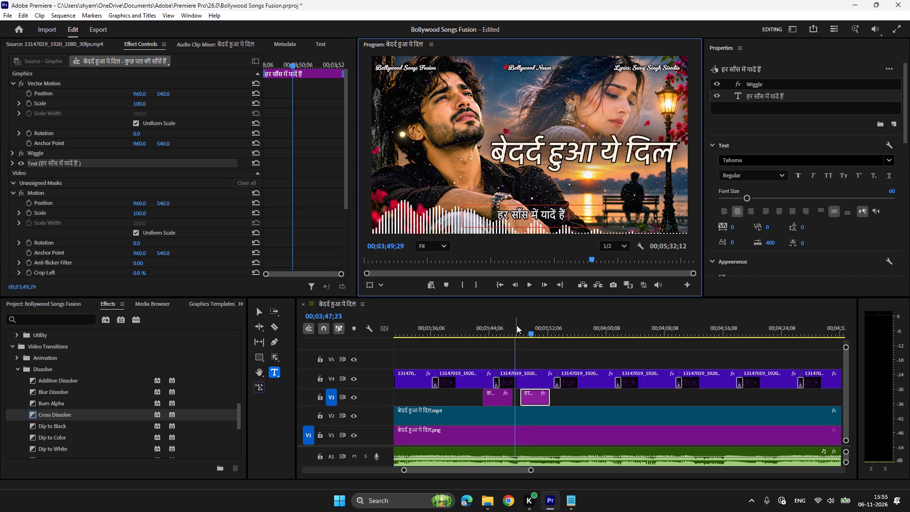
key(space)
scroll(564, 397, down, 2)
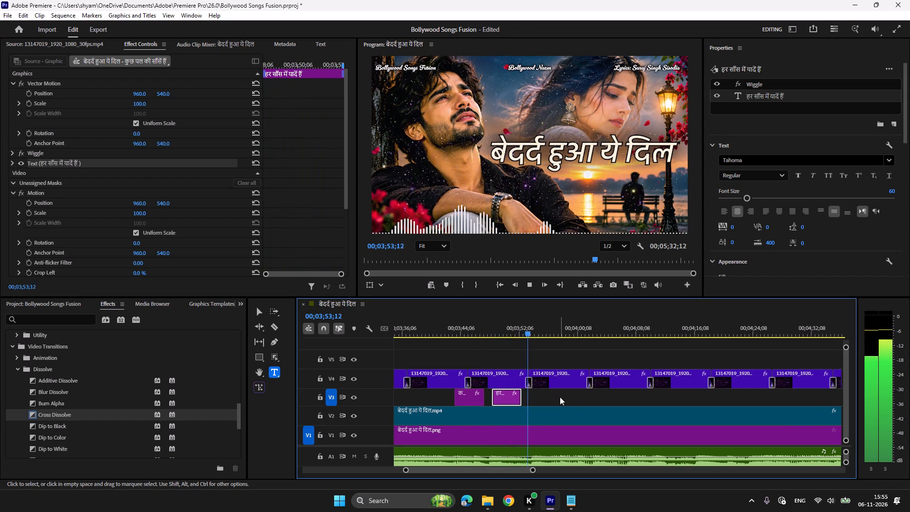
shift+click(473, 398)
key(ctrl+c)
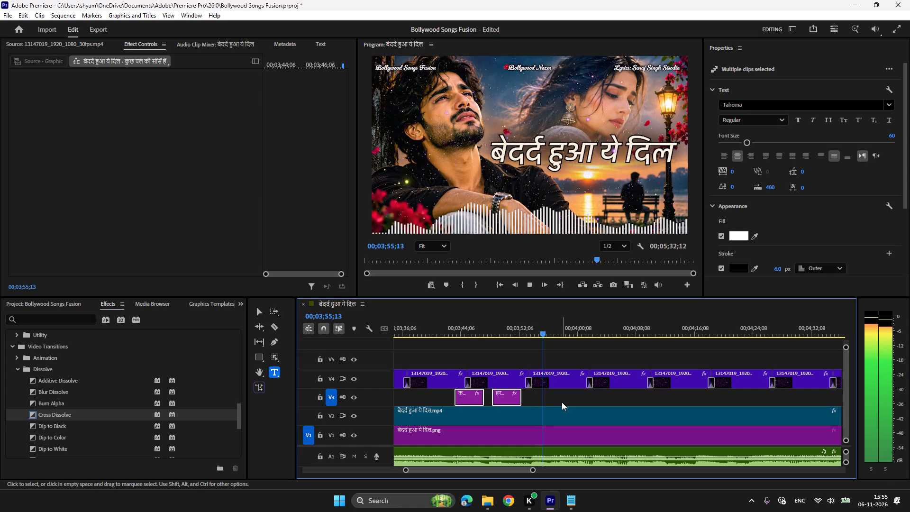
key(space)
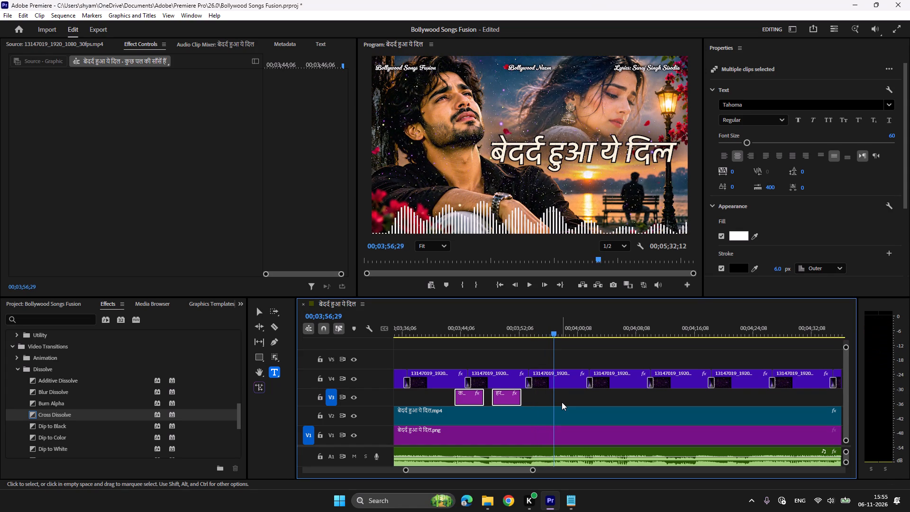
key(space)
key(space)
click(554, 331)
key(space)
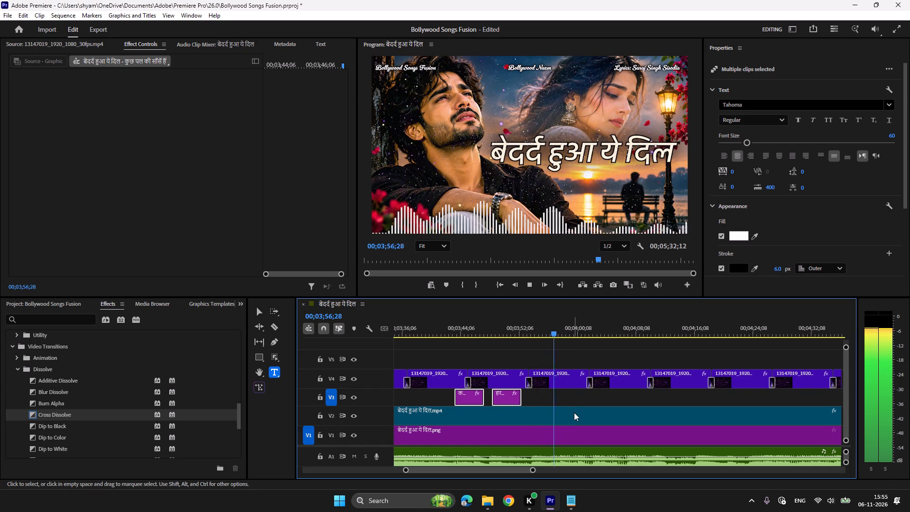
key(space)
key(ctrl+v)
Play through the pasted pair of verse titles from about 00;03;57 to check their timing.
click(555, 318)
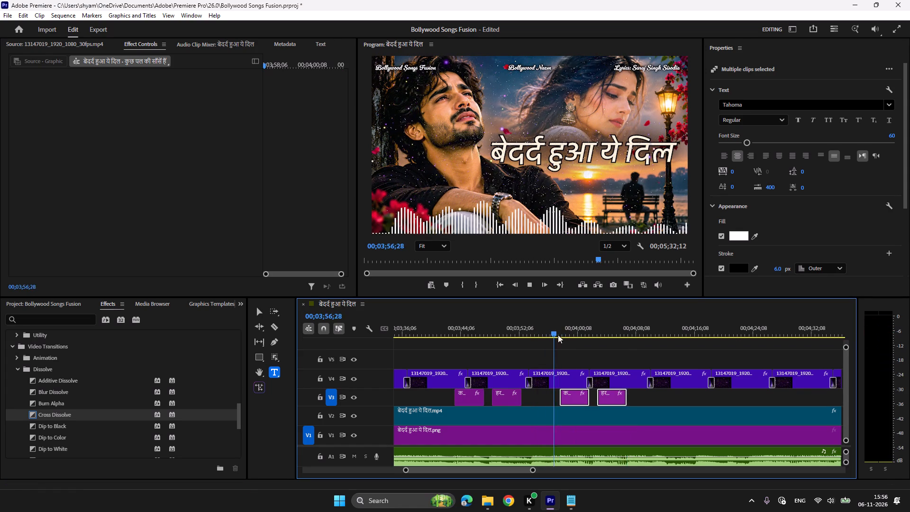
key(space)
scroll(577, 393, down, 5)
click(604, 398)
click(537, 400)
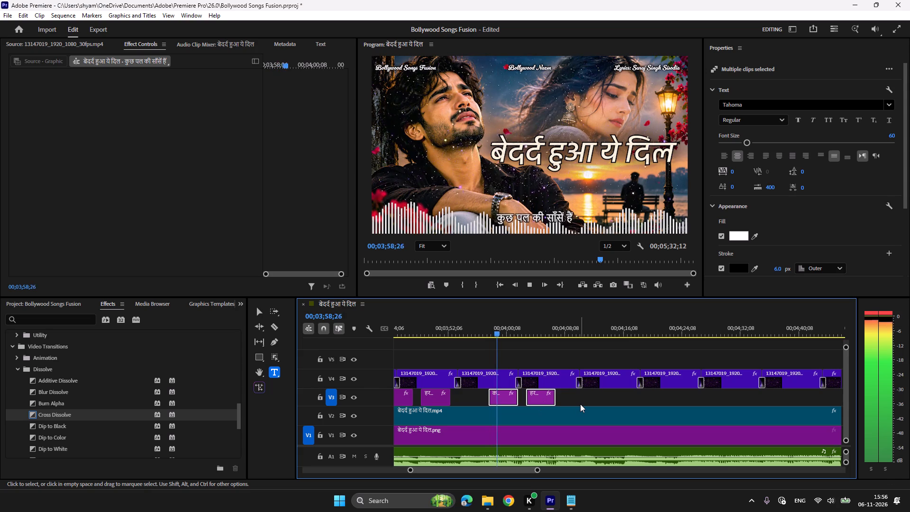
click(584, 400)
click(534, 396)
key(ctrl+c)
click(485, 327)
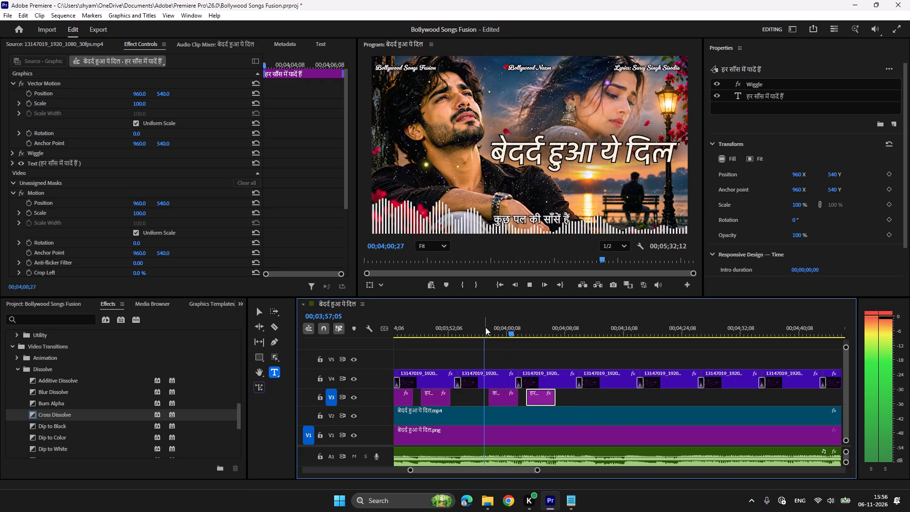
key(space)
scroll(577, 402, down, 2)
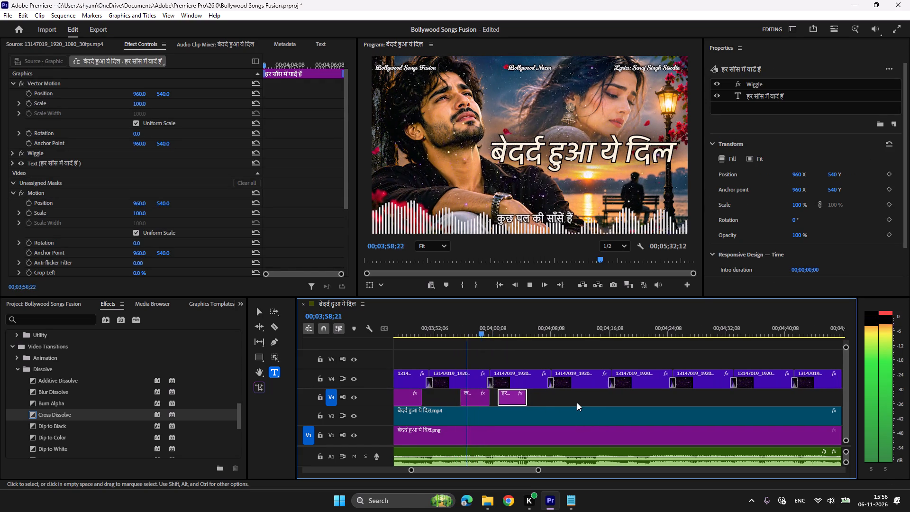
scroll(577, 402, down, 1)
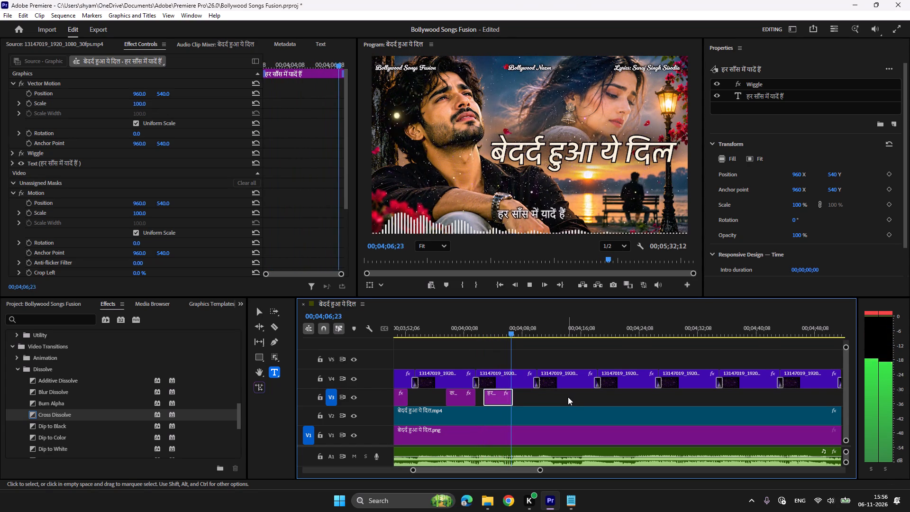
Paste a copy of the second "हर साँस में यादें हैं" title on V3 at about 00;04;07.
key(space)
key(space)
key(space)
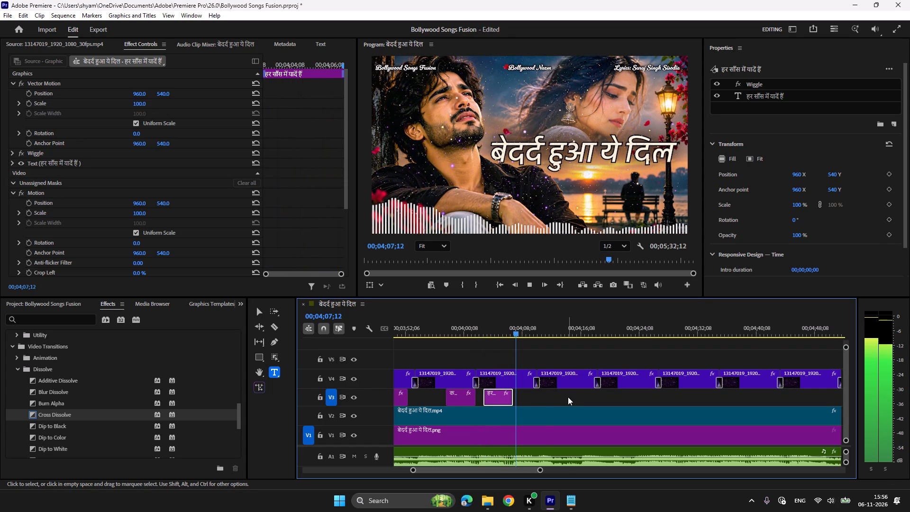
key(ctrl+c)
key(ctrl+v)
Replace the text of the title at about 00;04;07 with "दीदार-ए-नज़र करदे", copied from the lyrics text file.
click(572, 503)
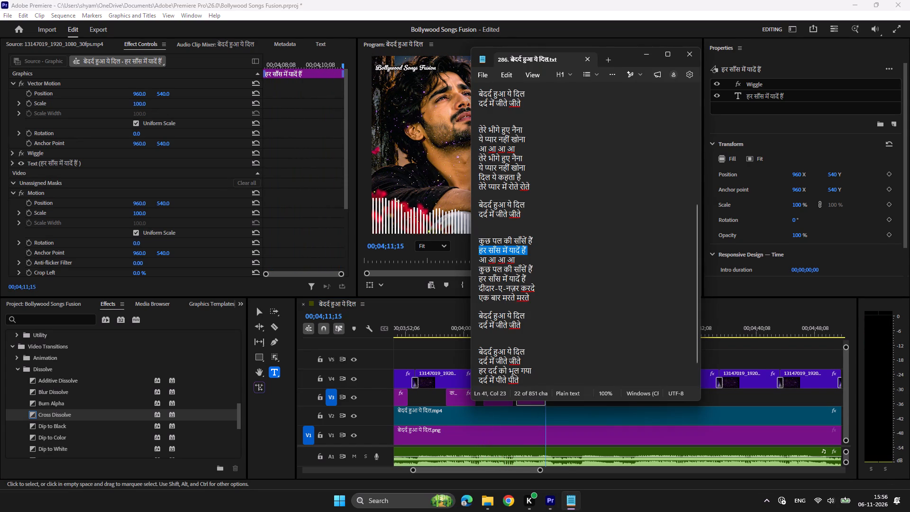
drag(539, 288, 477, 288)
key(ctrl+c)
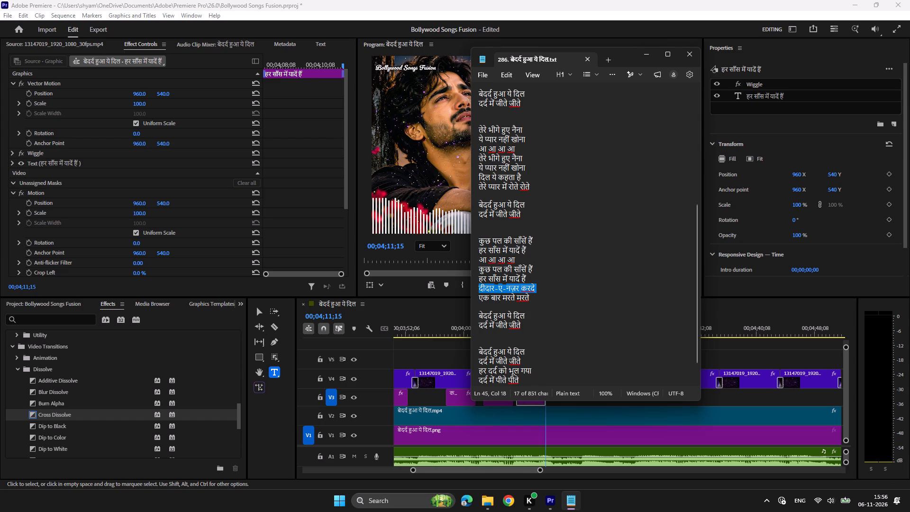
click(546, 507)
click(530, 336)
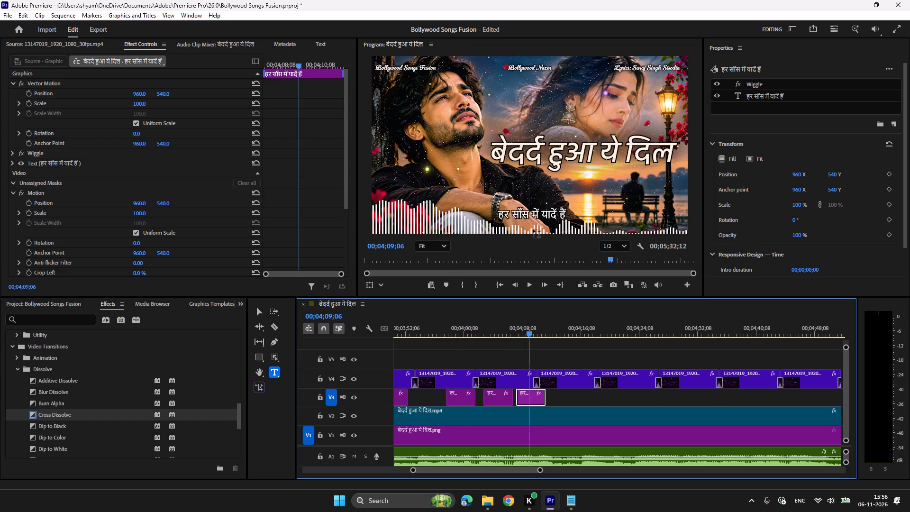
click(533, 214)
key(ctrl+a)
key(ctrl+v)
Play through the "दीदार-ए-नज़र करदे" title and paste a copy of it on V3 at about 00;04;11.
click(519, 325)
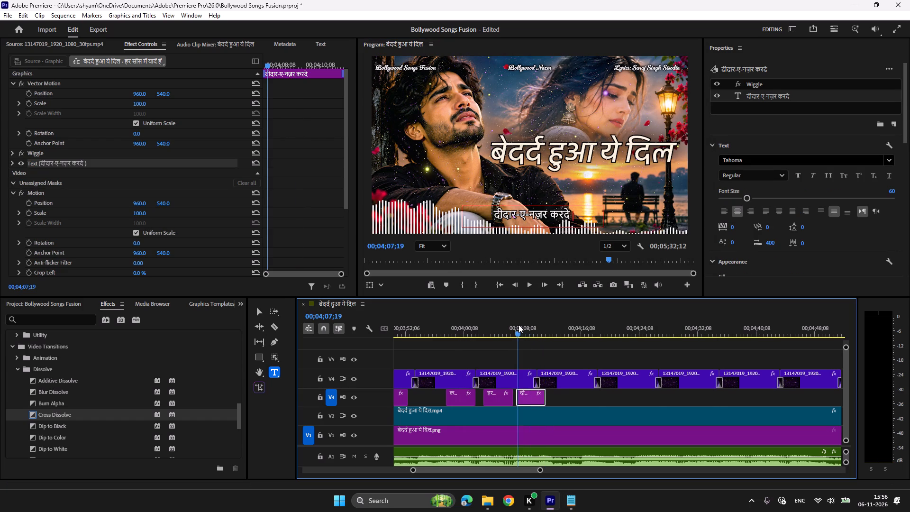
key(space)
click(516, 329)
key(space)
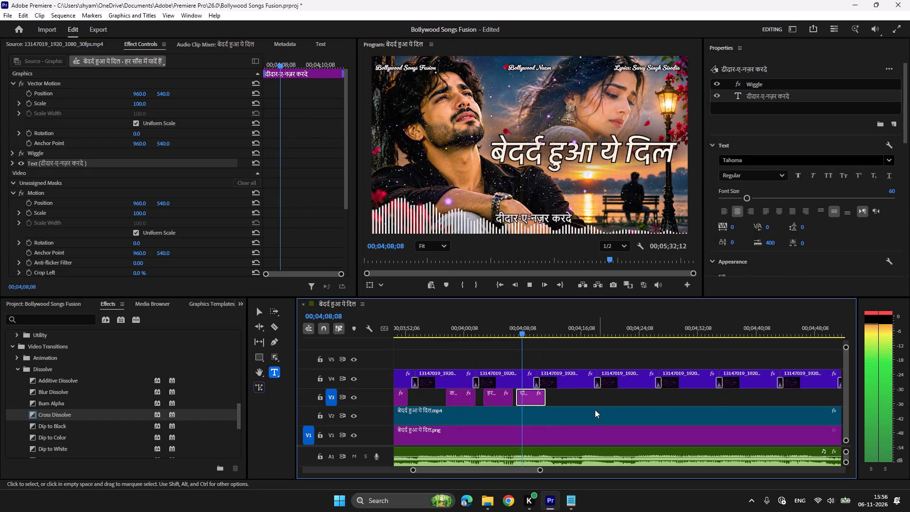
click(509, 331)
key(space)
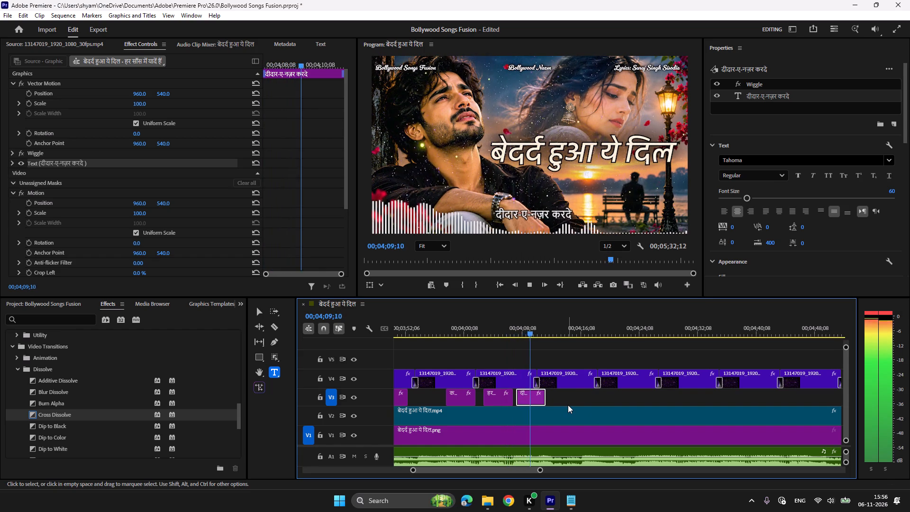
key(space)
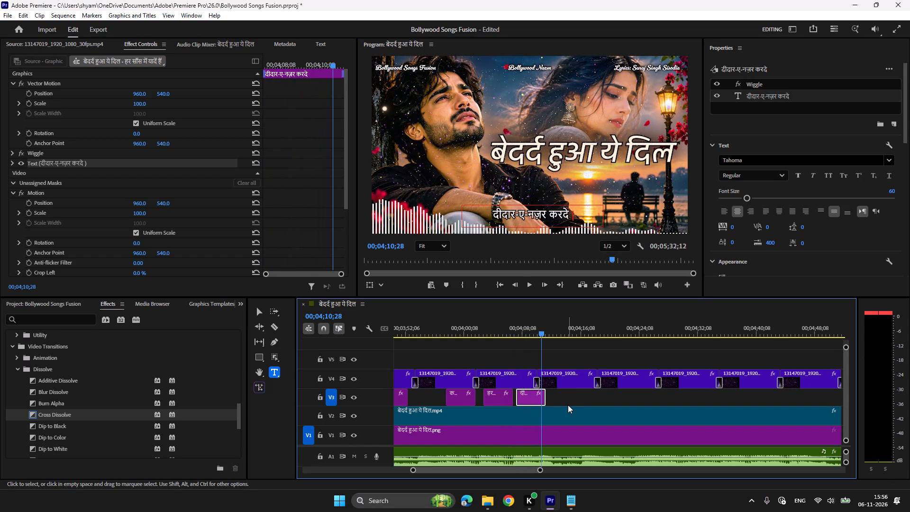
key(ctrl+c)
key(ctrl+v)
Replace the text of the title at about 00;04;11 with "एक बार मरते मरते", copied from the lyrics text file.
click(573, 496)
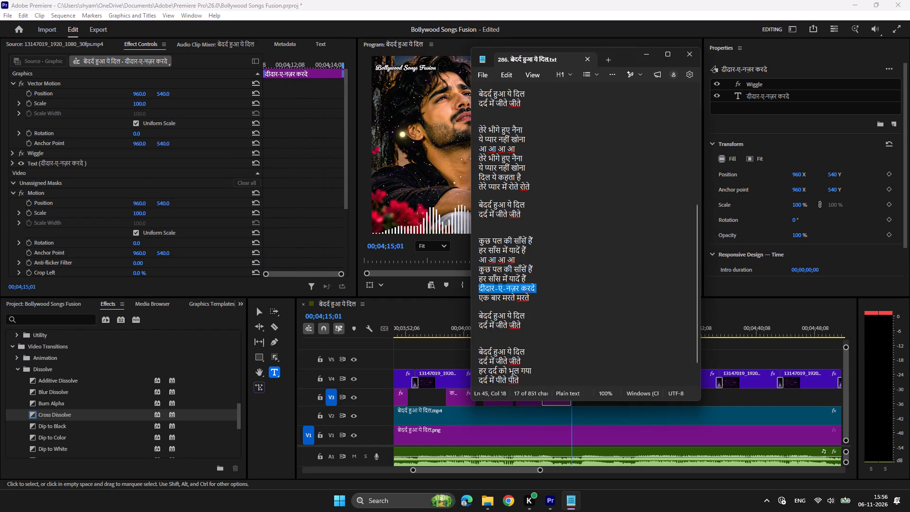
drag(534, 296, 470, 295)
key(ctrl+c)
click(547, 494)
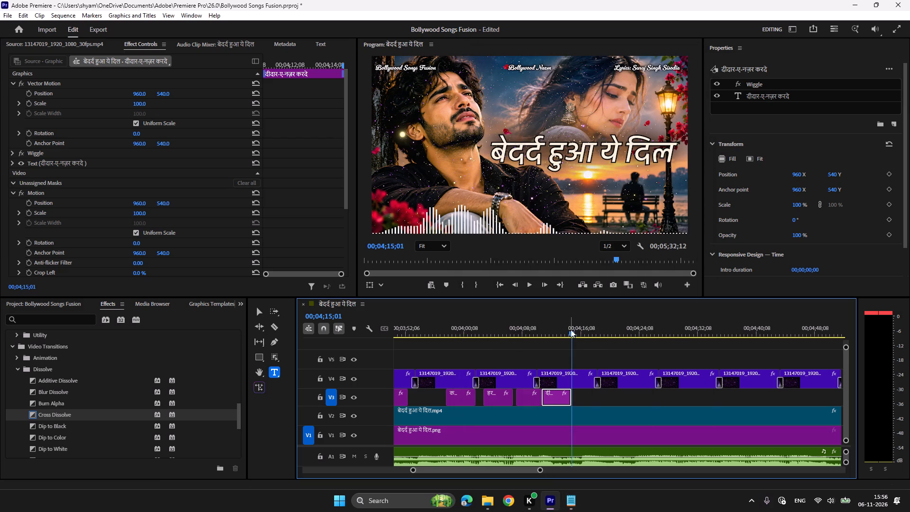
click(560, 325)
click(537, 218)
key(ctrl+a)
key(ctrl+v)
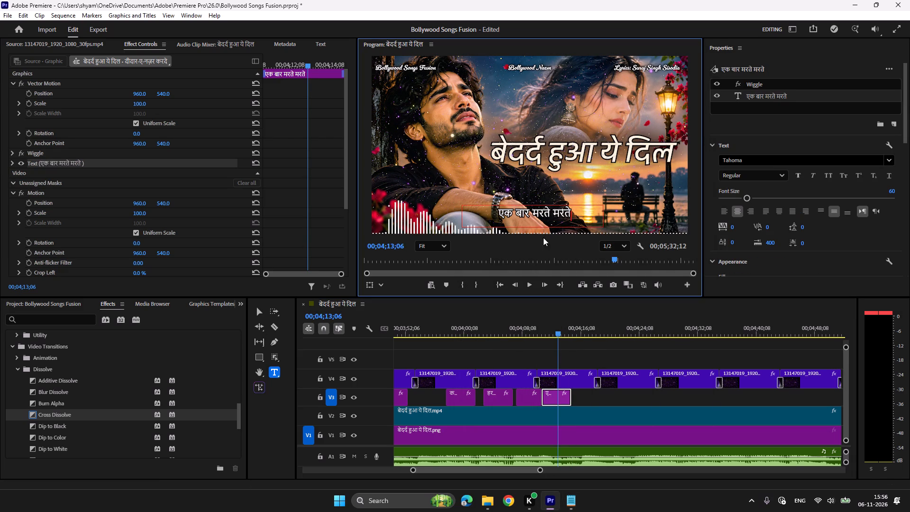
Play through the "एक बार मरते मरते" title and paste copies of the earlier "बेदर्द हुआ ये दिल" and "दर्द में जीते जीते" titles on V3 at about 00;04;17.
click(539, 322)
key(space)
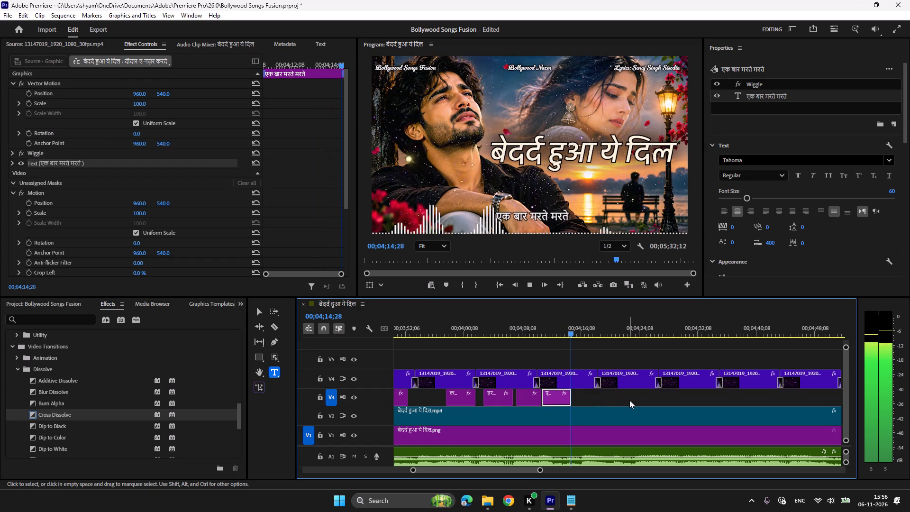
key(space)
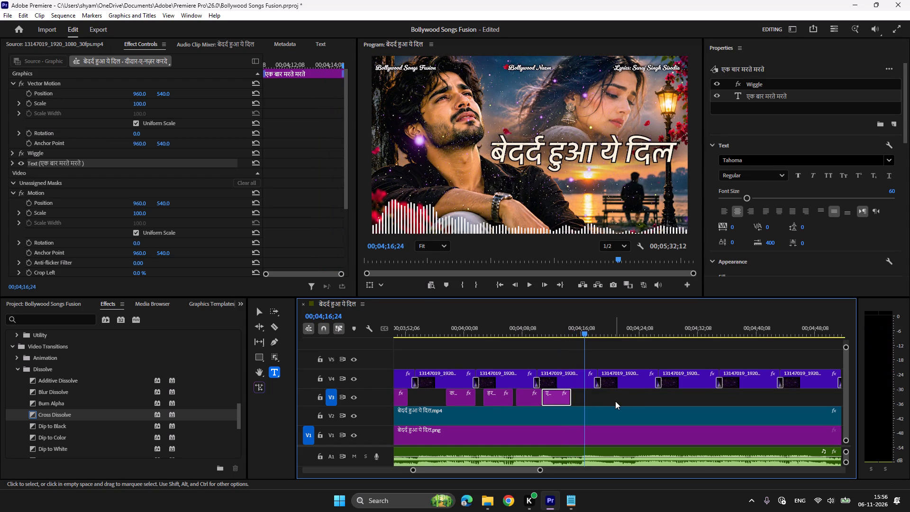
scroll(611, 401, up, 20)
scroll(611, 401, up, 3)
click(472, 395)
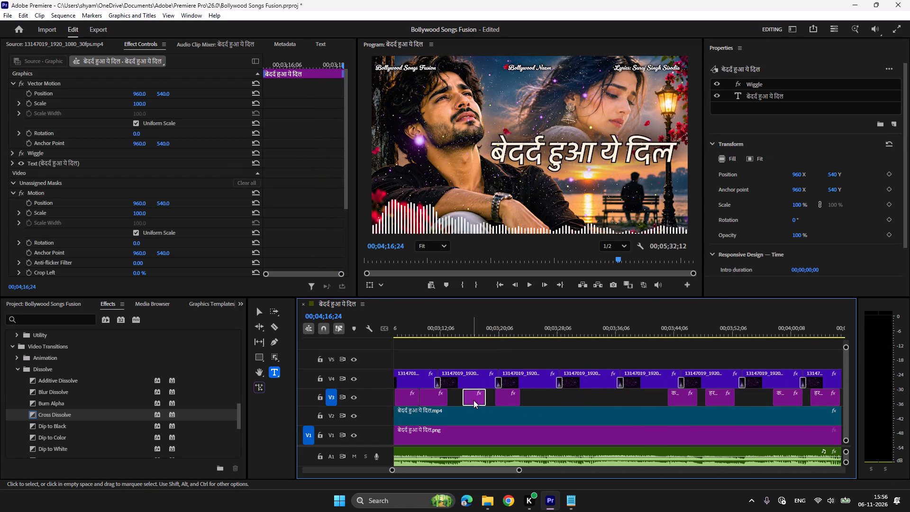
shift+click(507, 400)
key(ctrl+c)
key(ctrl+v)
Play through the pasted chorus pair and paste another copy of both titles on V3 at about 00;04;26.
click(555, 334)
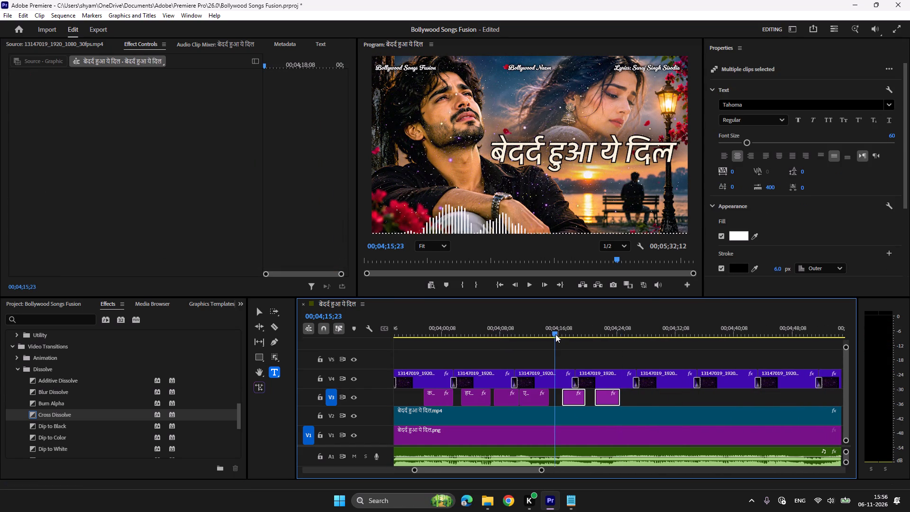
key(space)
scroll(611, 419, down, 4)
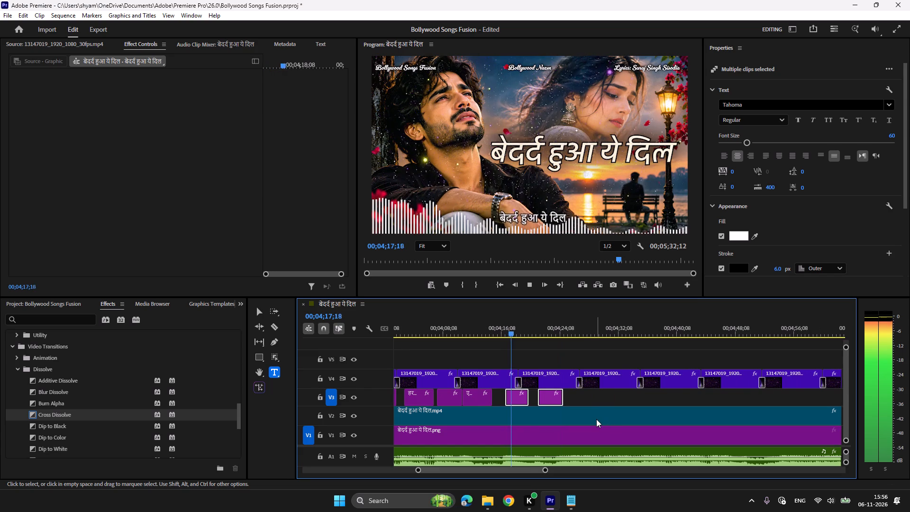
scroll(596, 419, down, 2)
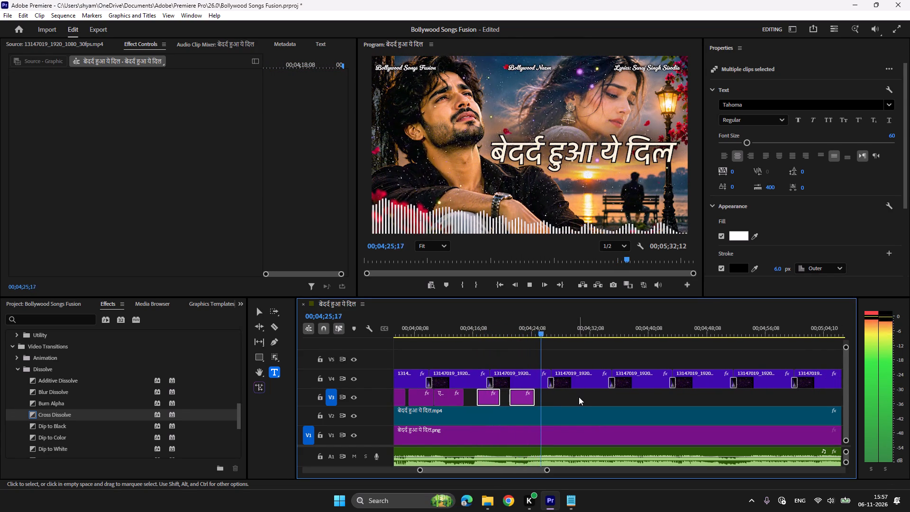
key(space)
key(ctrl+c)
key(ctrl+v)
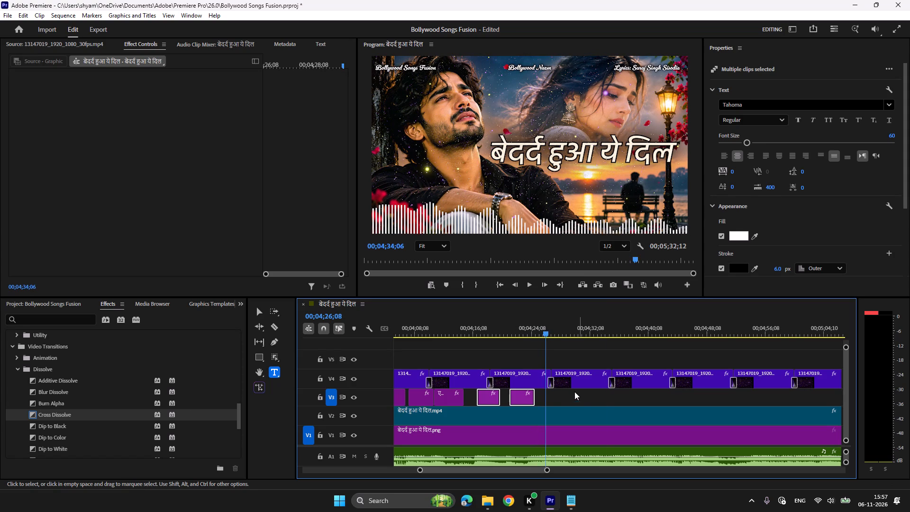
Play through the second chorus pair and paste a copy of its "दर्द में जीते जीते" title on V3 at about 00;04;35;16.
click(540, 321)
key(space)
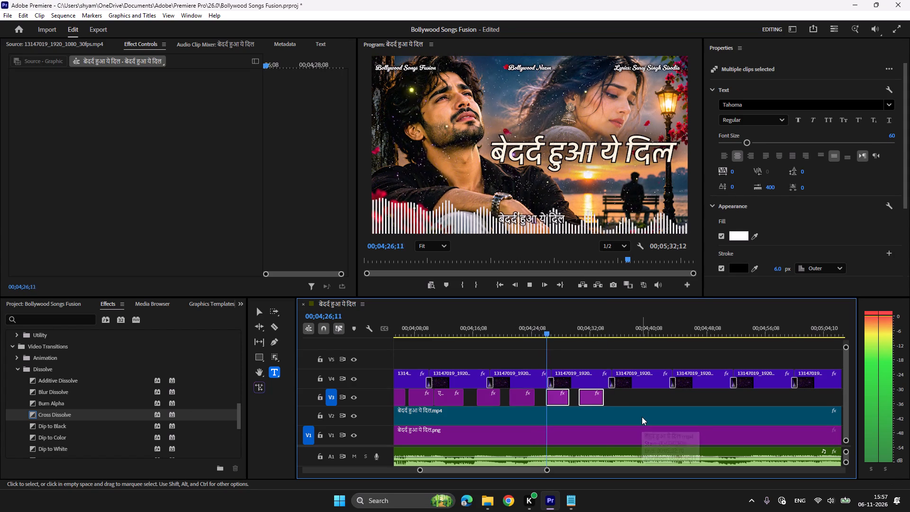
scroll(641, 413, down, 2)
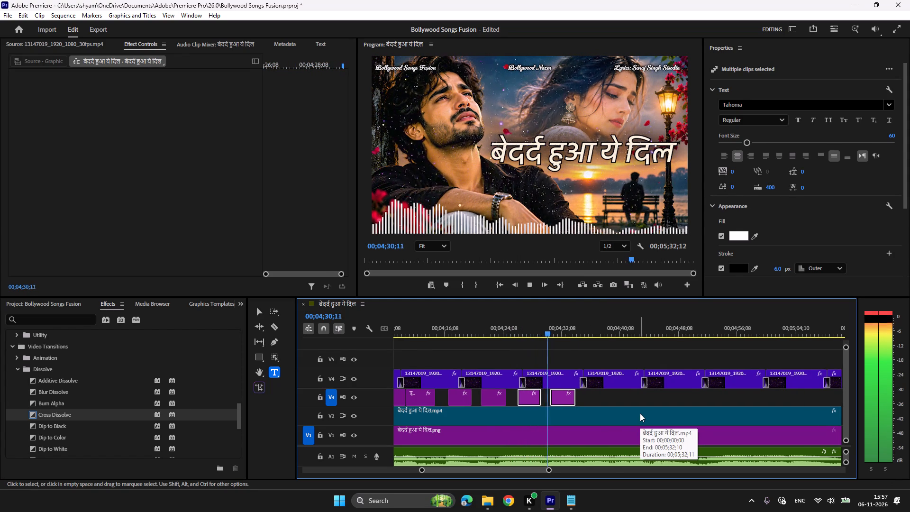
scroll(640, 413, down, 3)
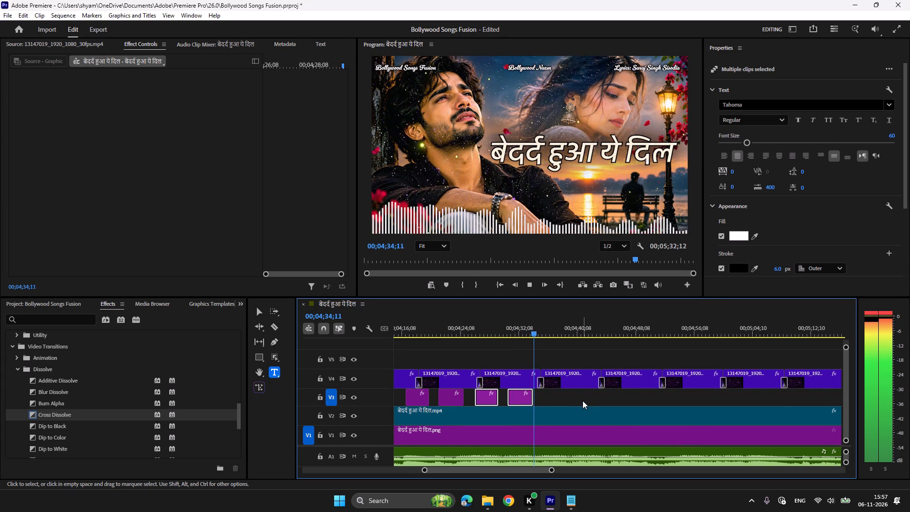
key(space)
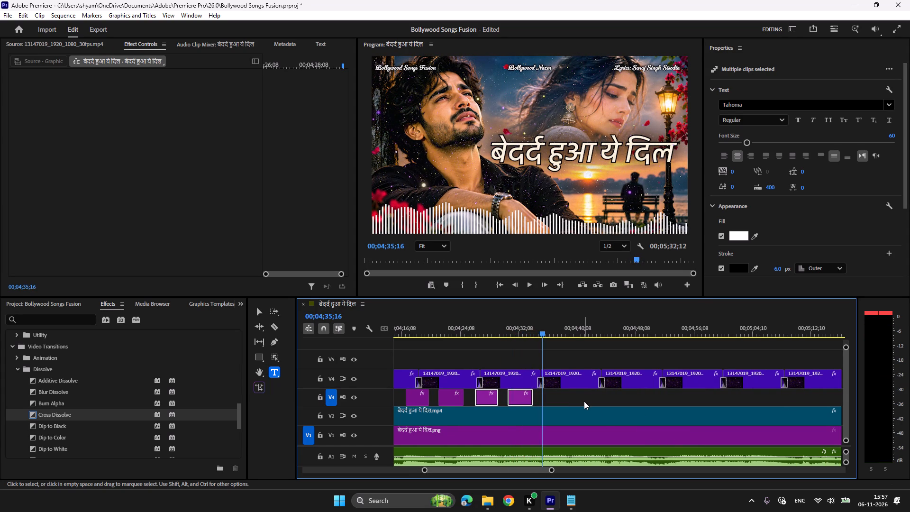
click(584, 399)
click(519, 400)
key(ctrl+c)
key(ctrl+v)
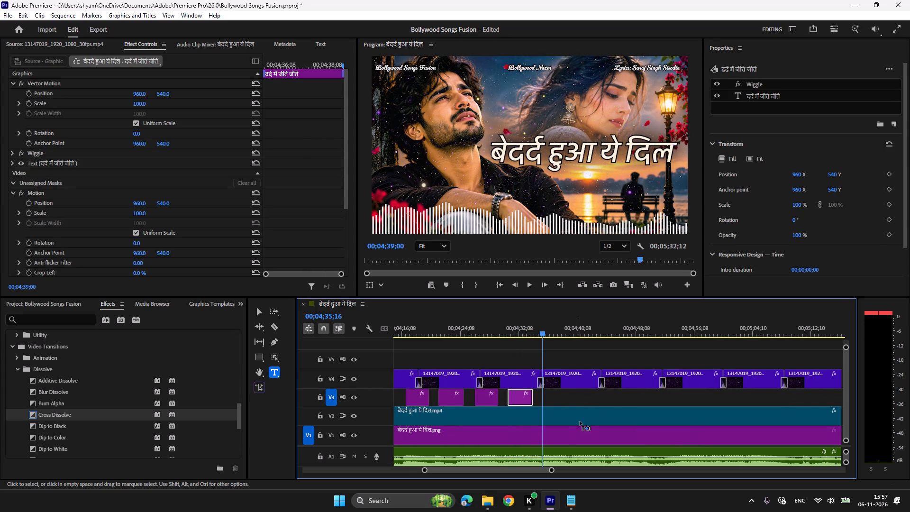
Replace the text of the title at about 00;04;35 with "हर दर्द को भूल गया", copied from the lyrics text file.
click(570, 511)
scroll(566, 322, down, 4)
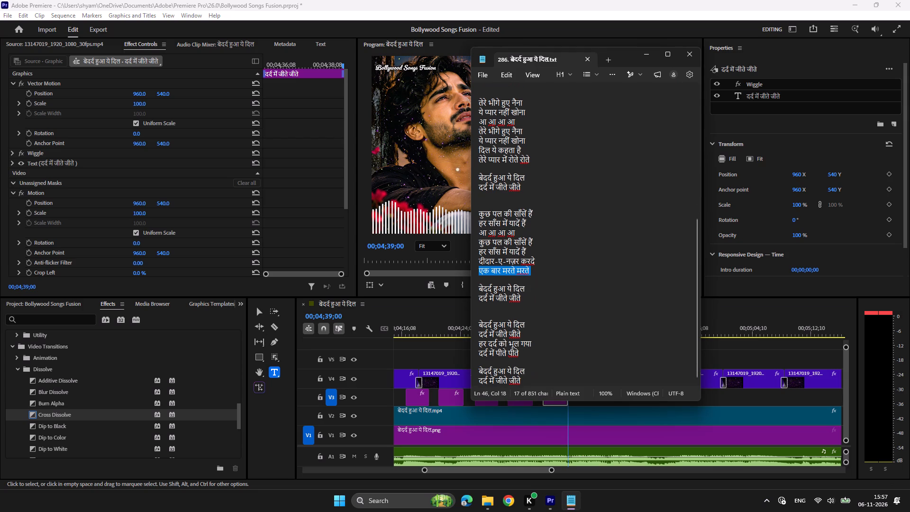
drag(536, 345, 452, 344)
key(ctrl+c)
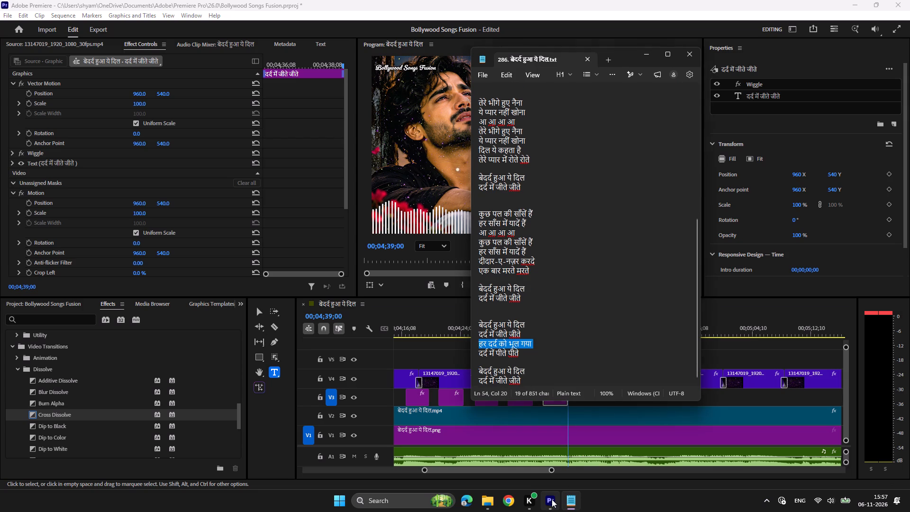
click(552, 499)
click(555, 333)
click(526, 219)
key(ctrl+a)
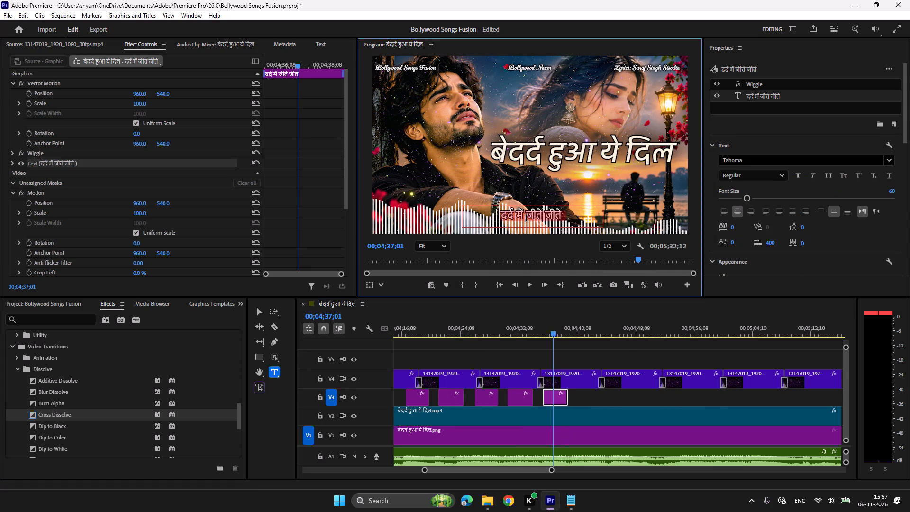
key(ctrl+v)
Play through the "हर दर्द को भूल गया" title and shorten its text to "हर दर्द को...".
click(539, 318)
key(space)
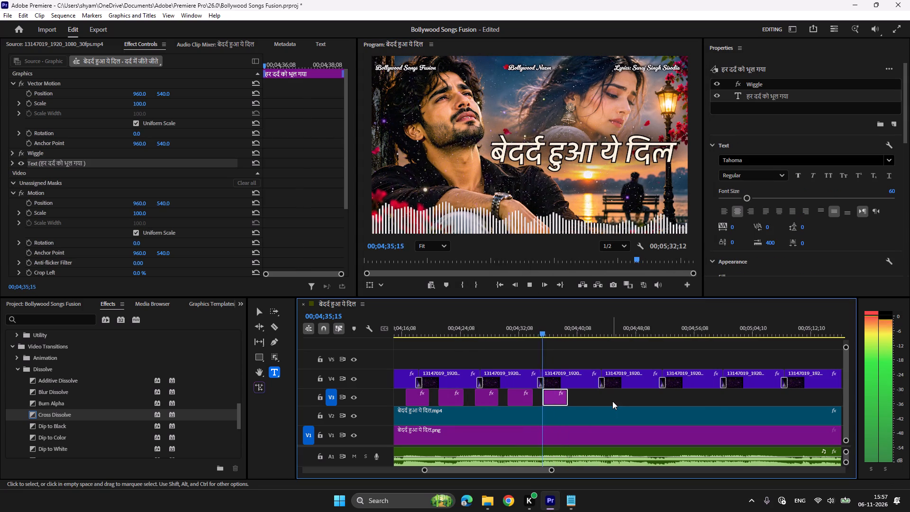
scroll(612, 401, down, 3)
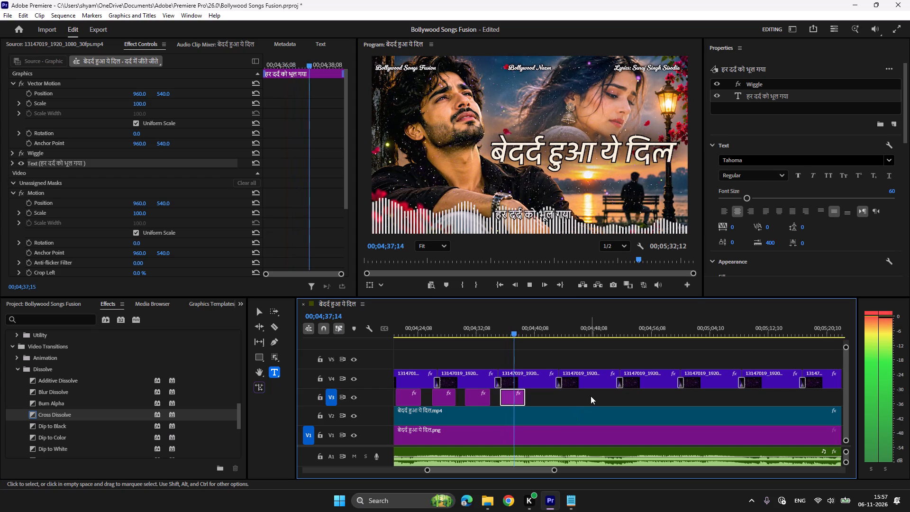
key(space)
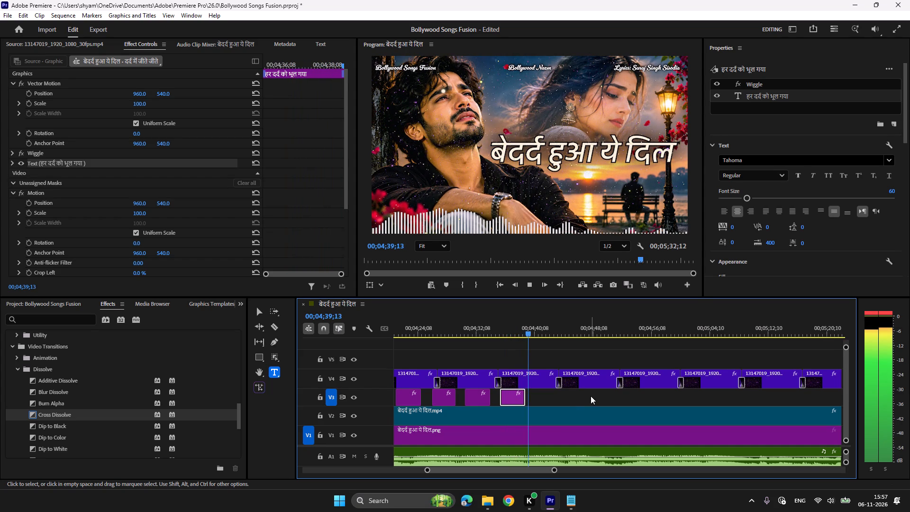
click(511, 329)
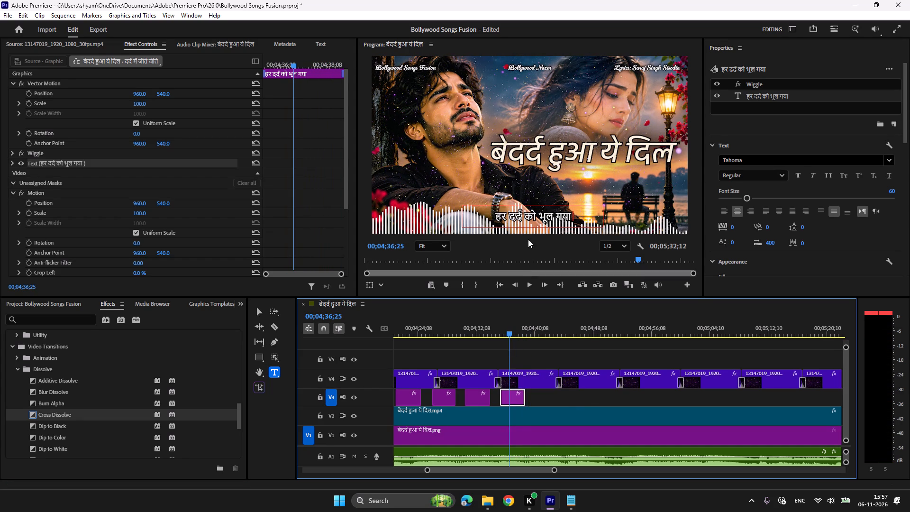
click(536, 216)
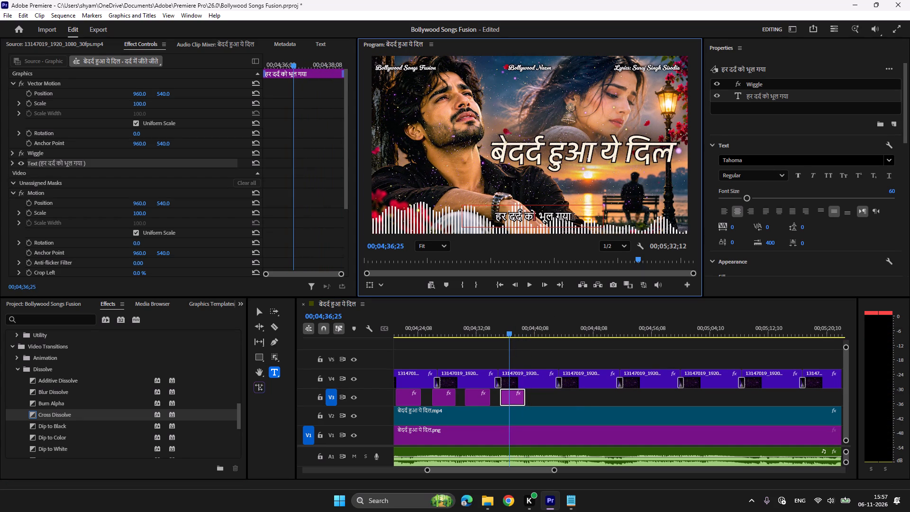
drag(575, 218, 539, 218)
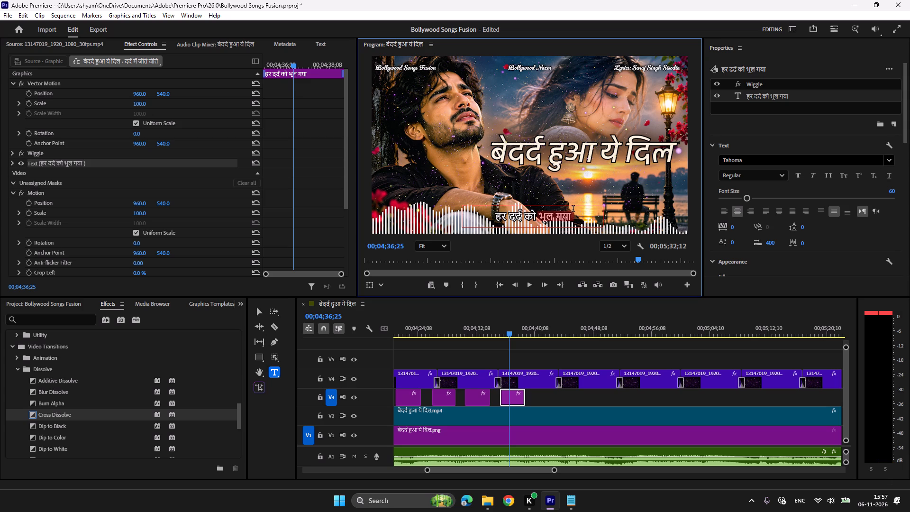
key(BackSpace)
key(BackSpace)
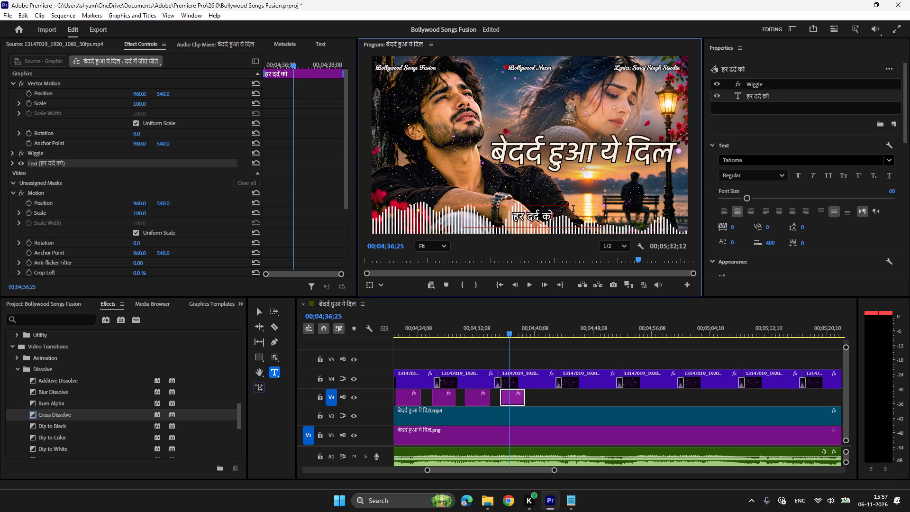
text(...)
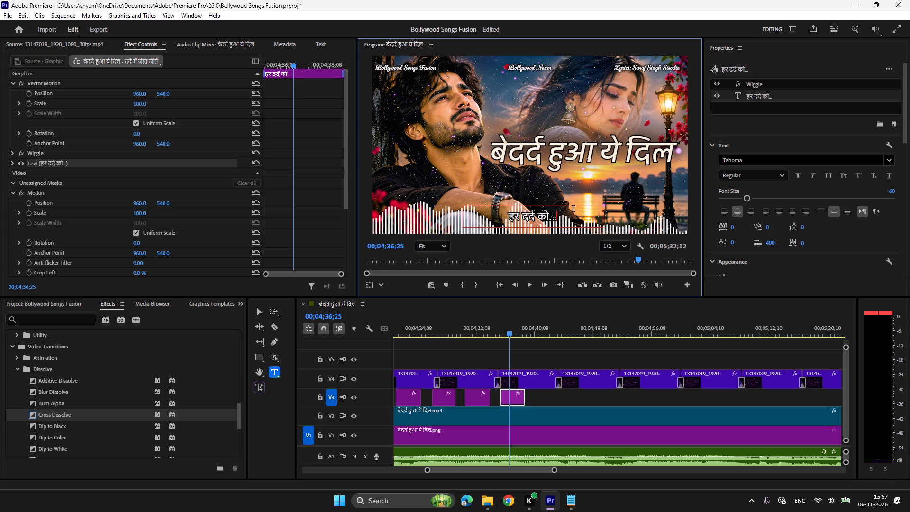
Play the "हर दर्द को..." title and split it on V3 at 00;04;37;26.
click(497, 320)
key(space)
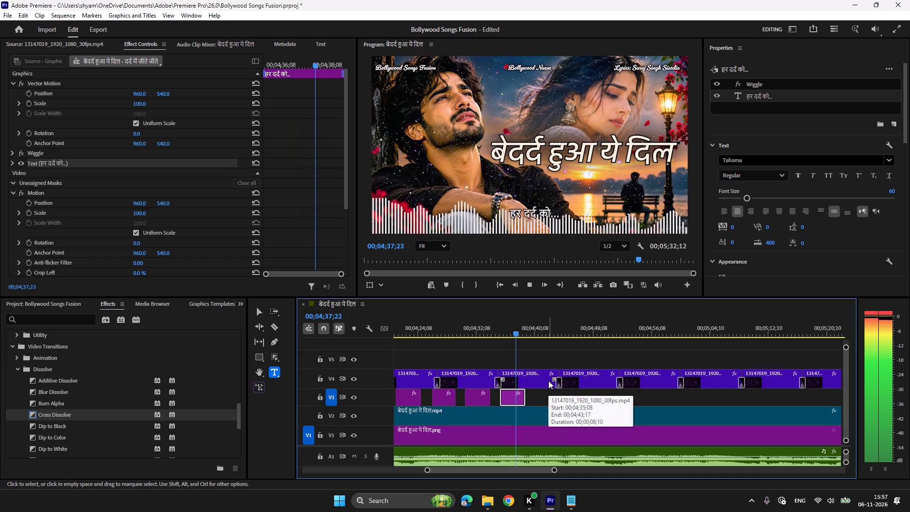
key(space)
key(c)
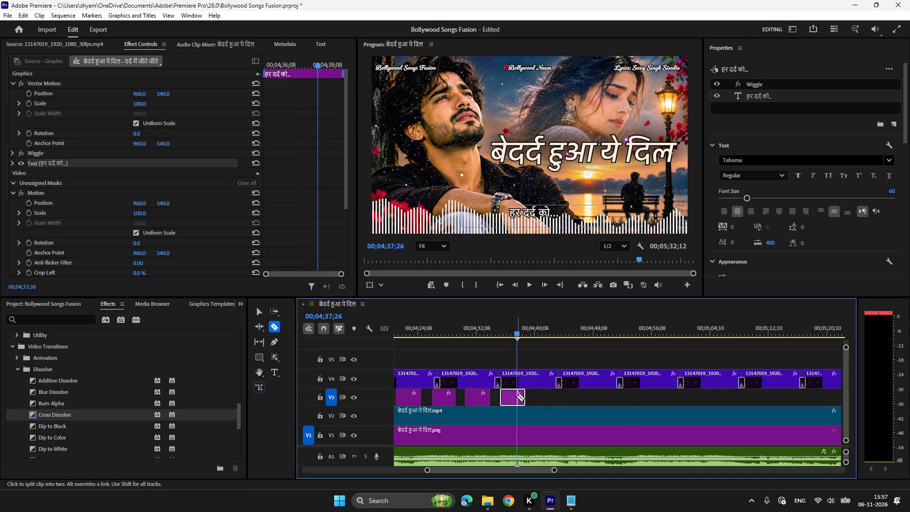
click(517, 396)
key(v)
Replace the text of the split-off second piece at 00;04;37;26 on V3 with the Hindi text "...ये दिल".
click(521, 398)
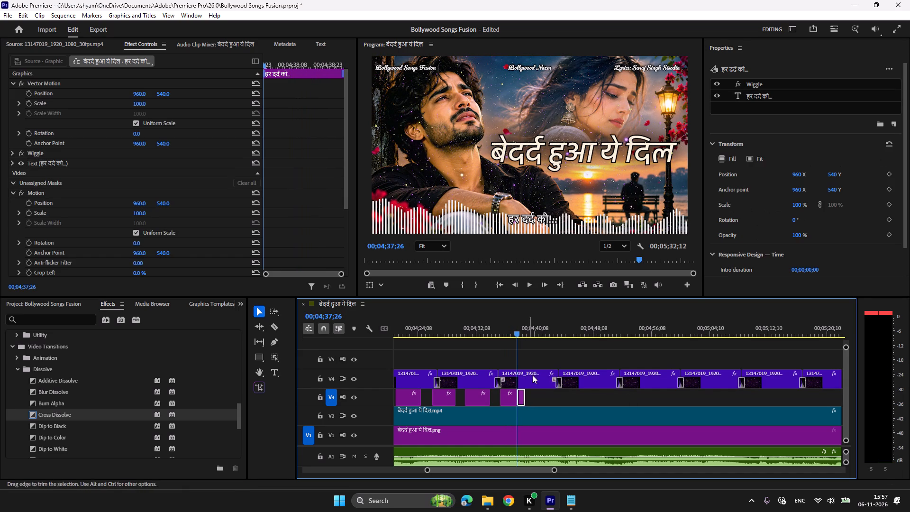
key(t)
click(535, 218)
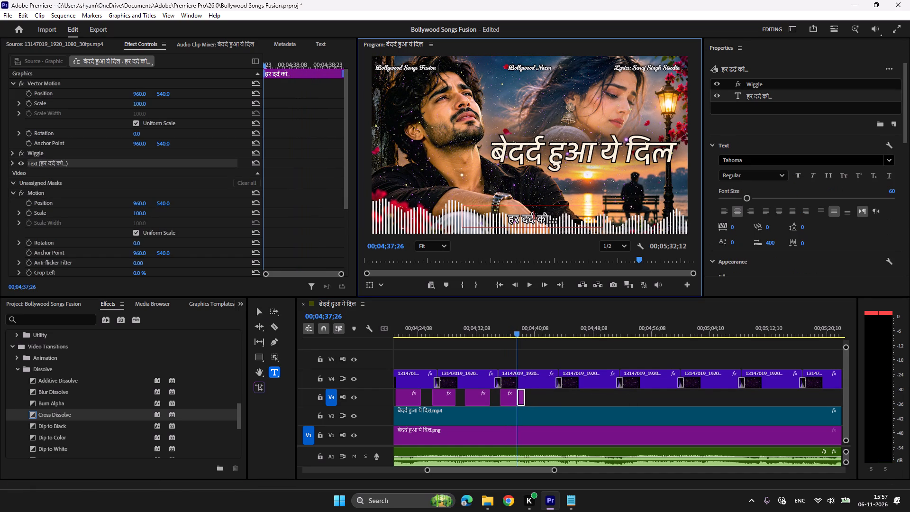
key(ctrl+a)
key(super+space)
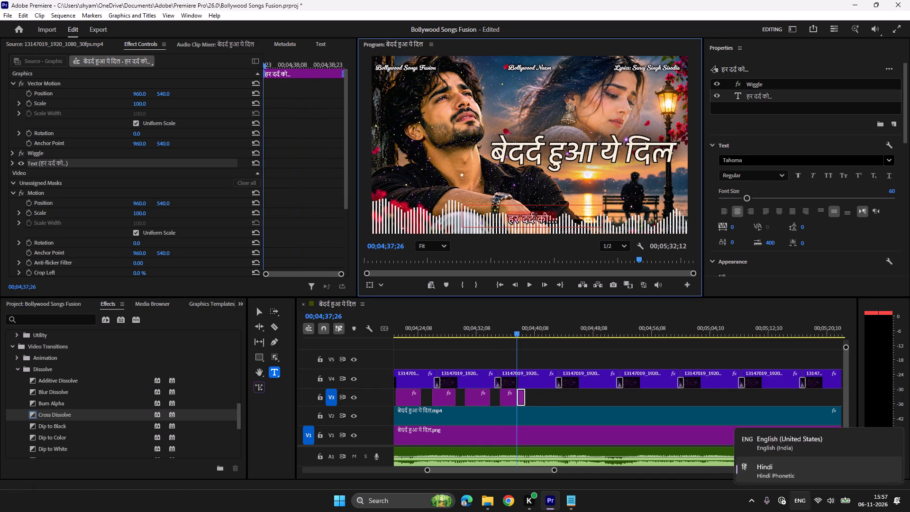
text(...ye)
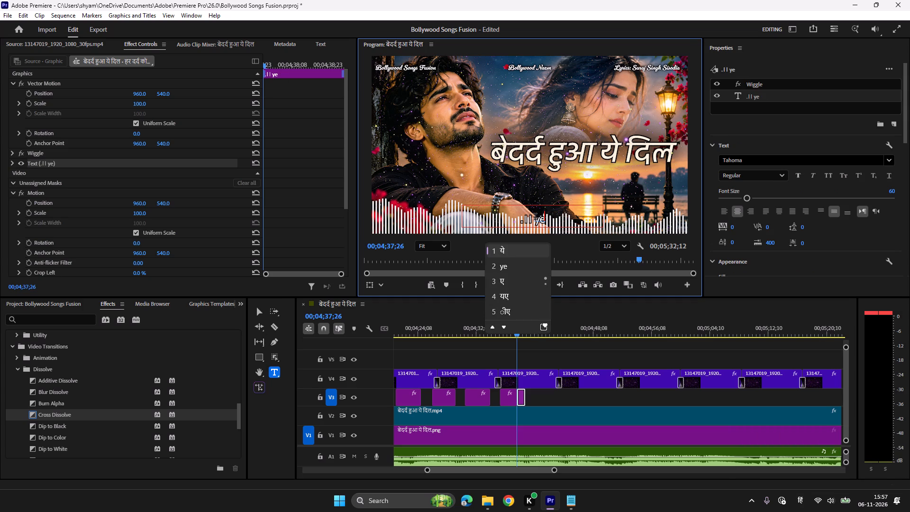
key(BackSpace)
key(BackSpace)
key(BackSpace)
key(BackSpace)
key(BackSpace)
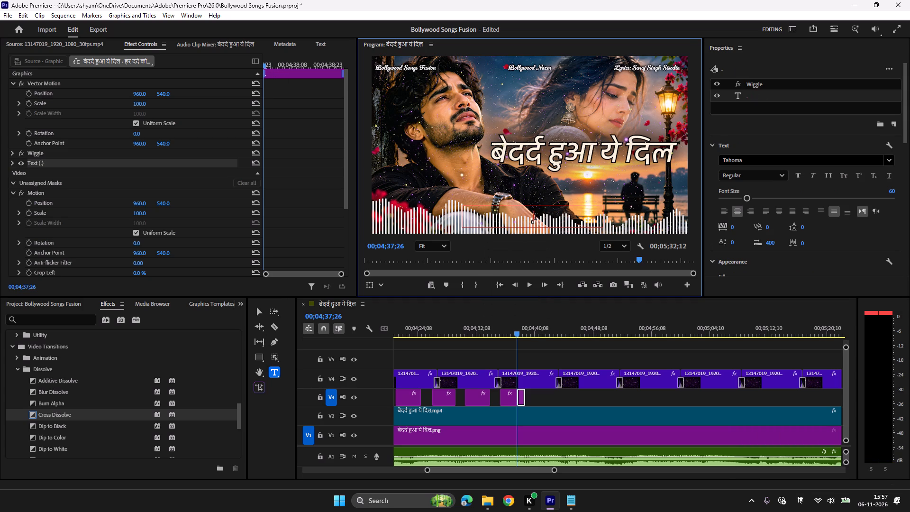
key(super+space)
key(BackSpace)
text(...)
key(BackSpace)
key(BackSpace)
key(BackSpace)
key(super+space)
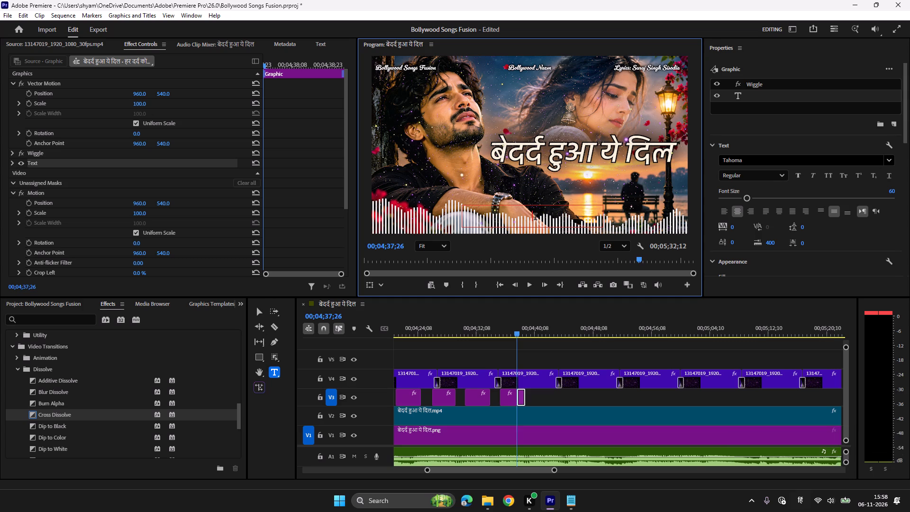
text(...)
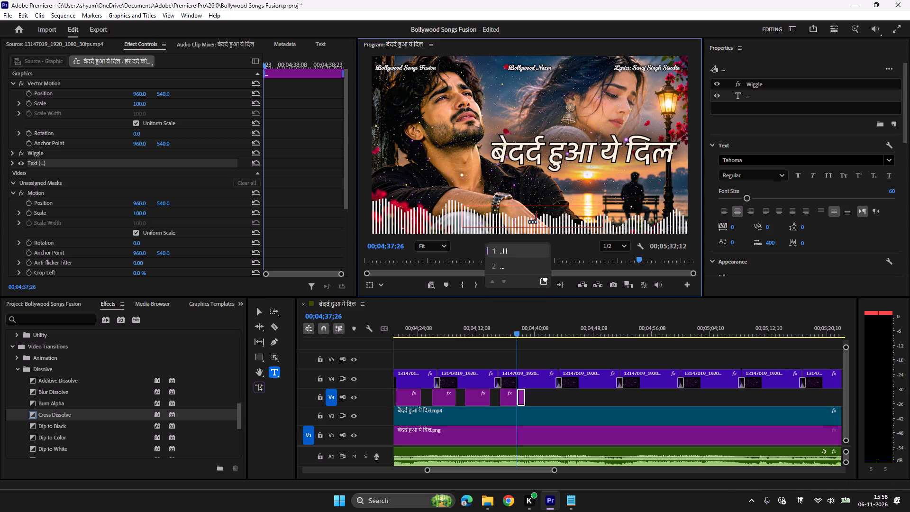
key(2)
key(BackSpace)
click(520, 266)
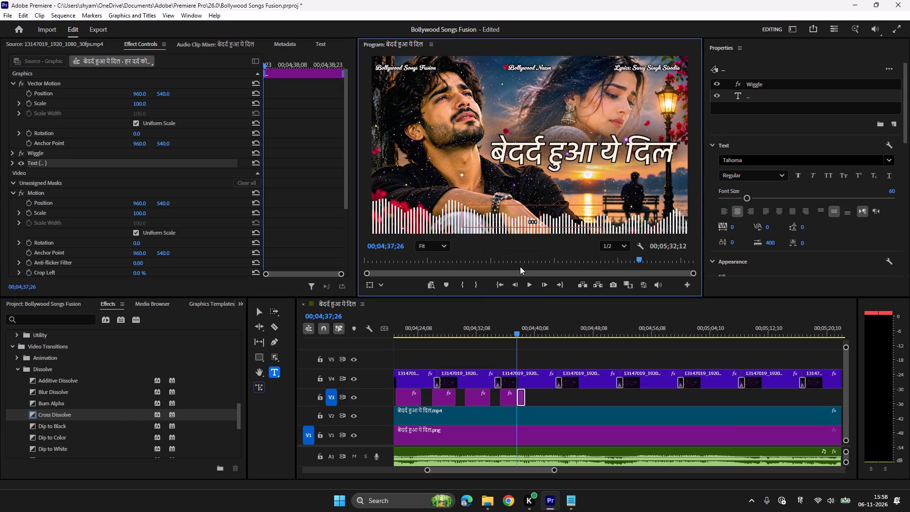
key(BackSpace)
text(ye dil)
key(space)
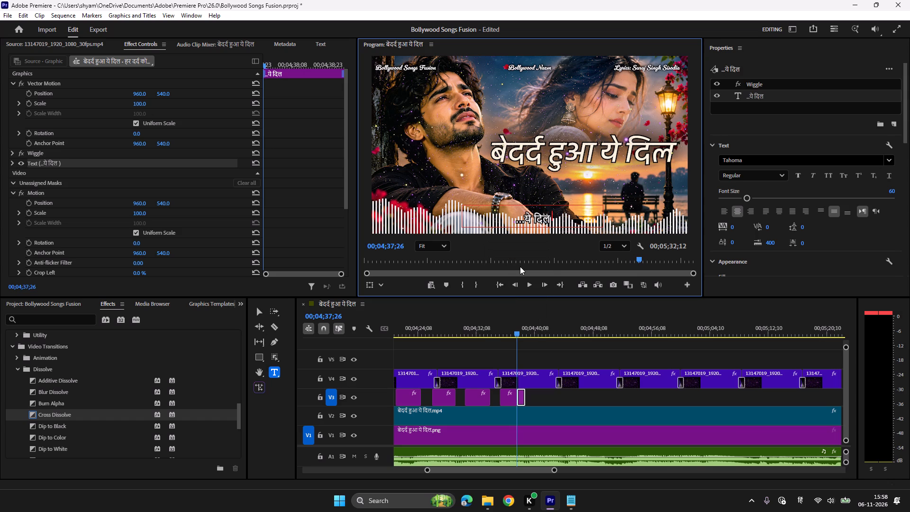
key(BackSpace)
Play through the "...ये दिल" title and paste a copy of the "दर्द में जीते जीते" title on V3 at 00;04;39;20.
click(501, 319)
key(space)
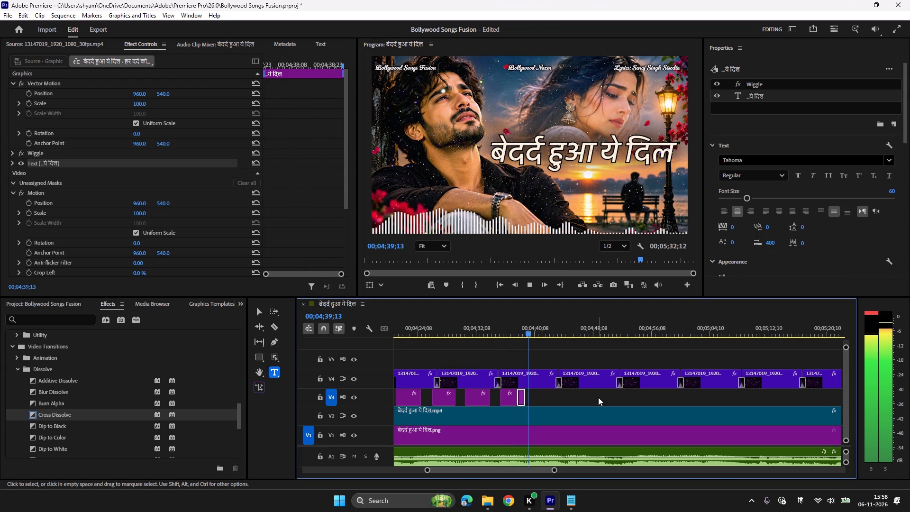
key(space)
click(527, 324)
key(space)
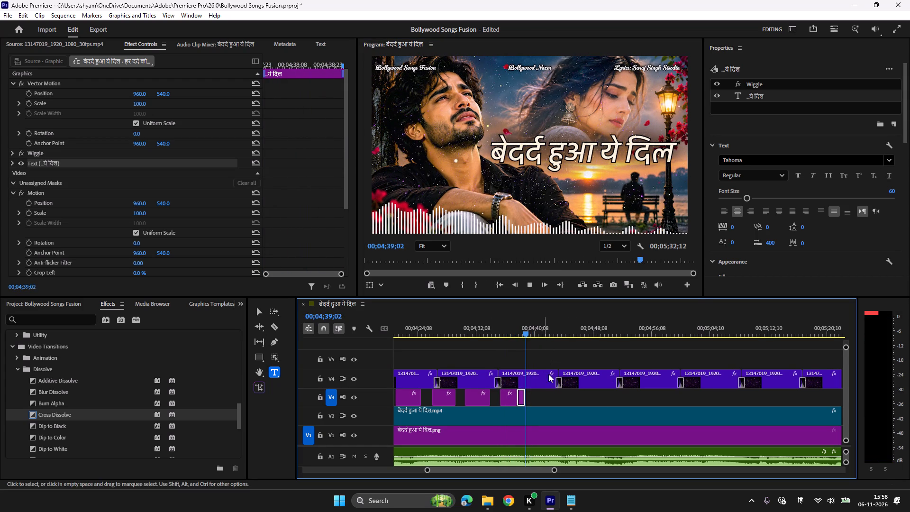
key(space)
click(473, 401)
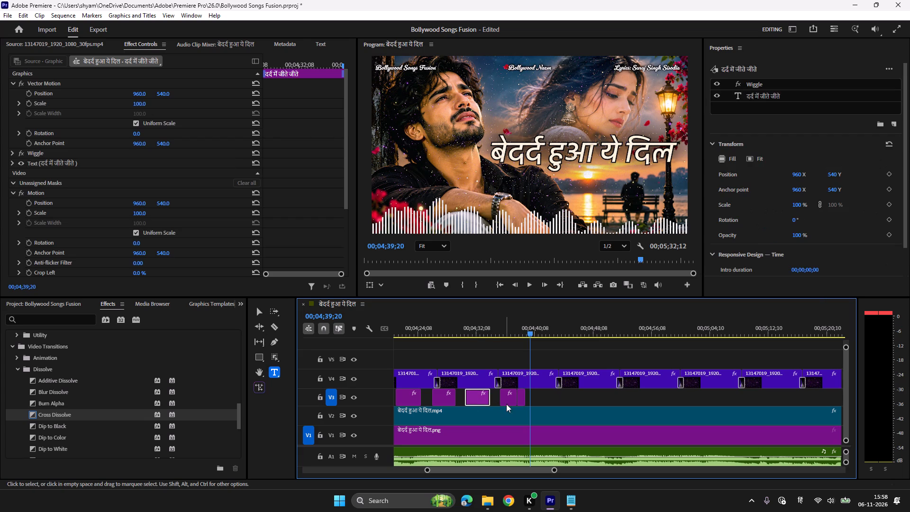
key(ctrl+c)
key(ctrl+v)
Play the pasted title from about 00;04;39;20 to check it against the song.
click(530, 329)
key(space)
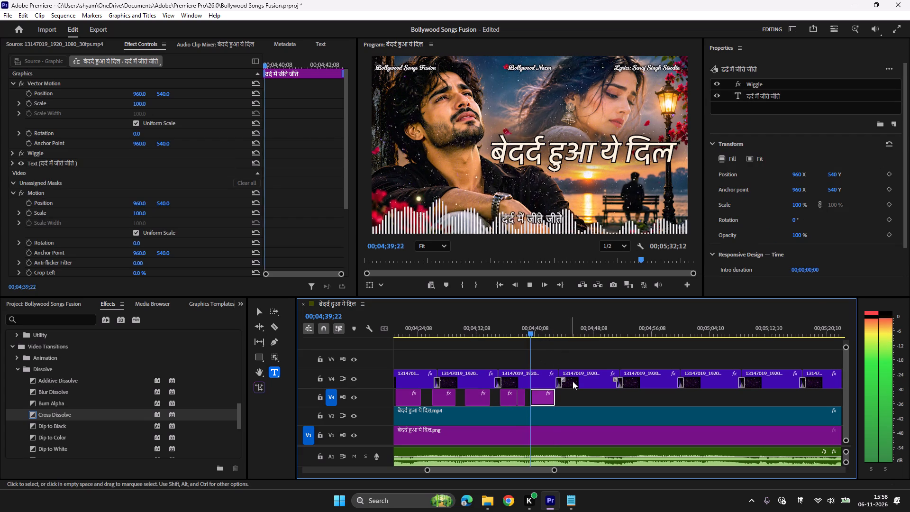
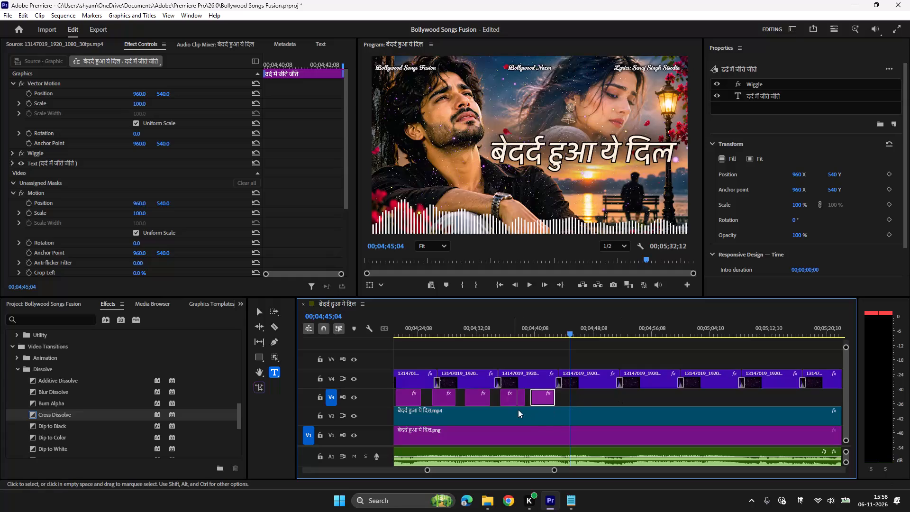
Duplicate the "दर्द में जीते जीते" title on V3 at 00;04;45;04 and replace its text with the lyric "हर दर्द को भूल गया".
key(ctrl+c)
key(ctrl+v)
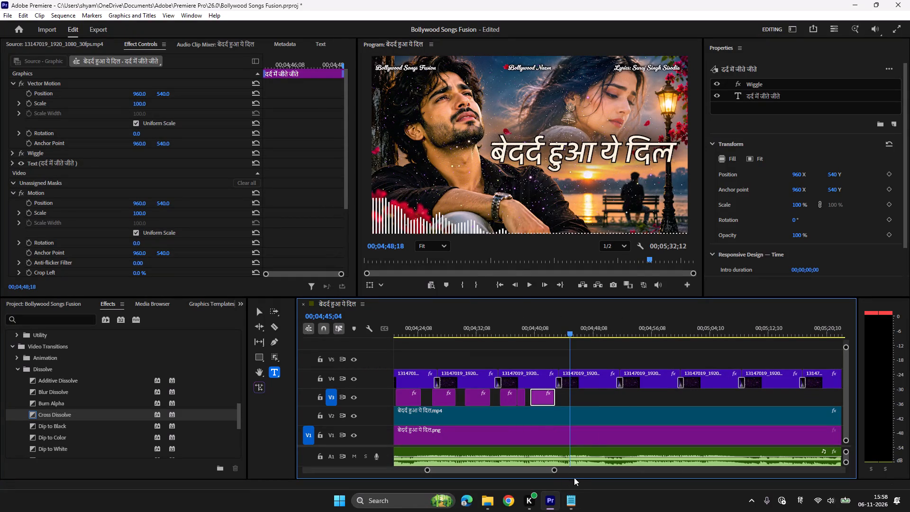
click(575, 501)
scroll(539, 325, down, 2)
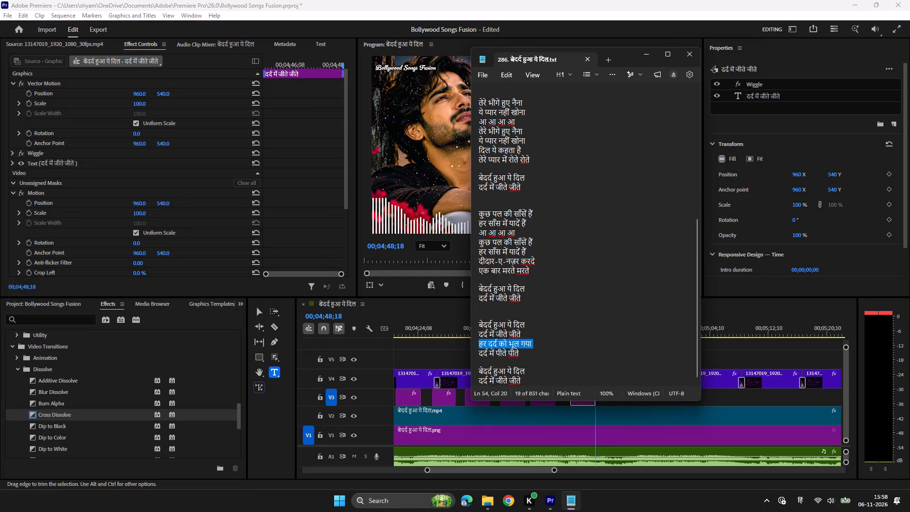
key(ctrl+c)
click(552, 500)
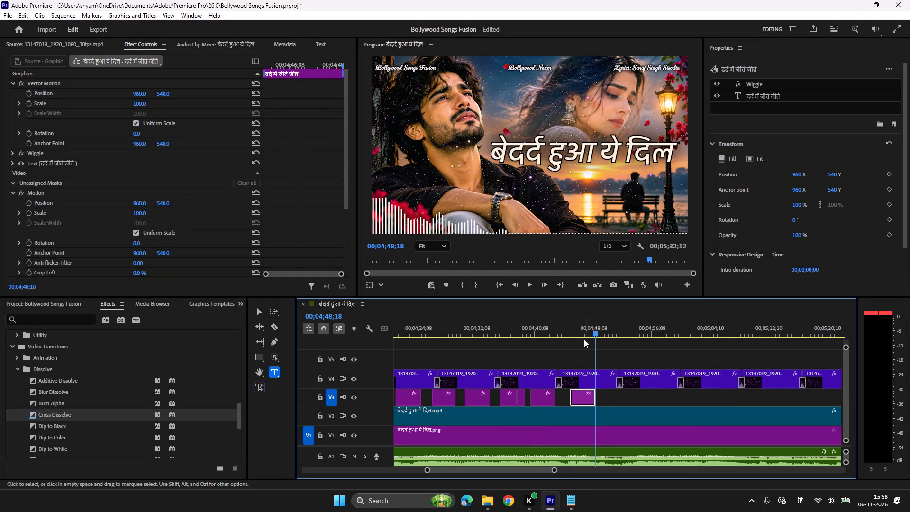
click(582, 334)
click(540, 213)
key(ctrl+a)
key(ctrl+v)
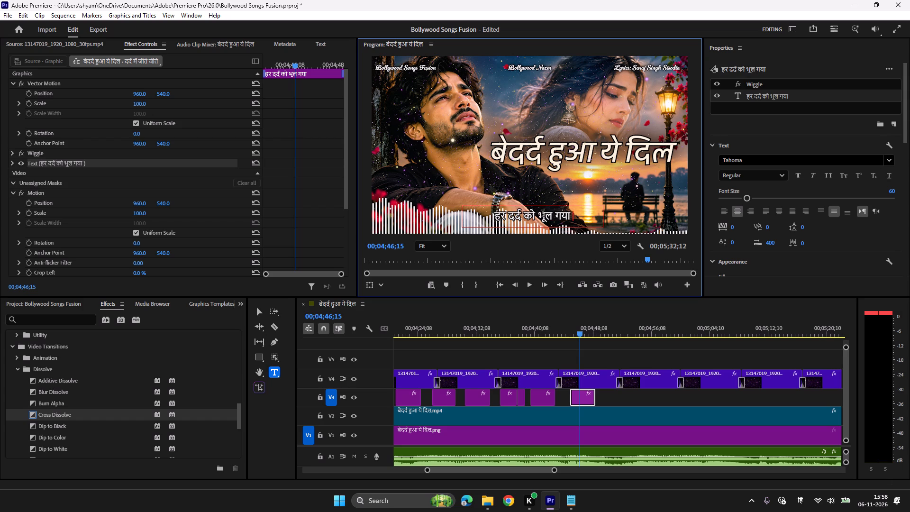
Play through the "हर दर्द को भूल गया" title to find the next line's start and paste a copy of it on V3 at 00;04;49;08.
click(567, 325)
key(space)
scroll(616, 386, down, 3)
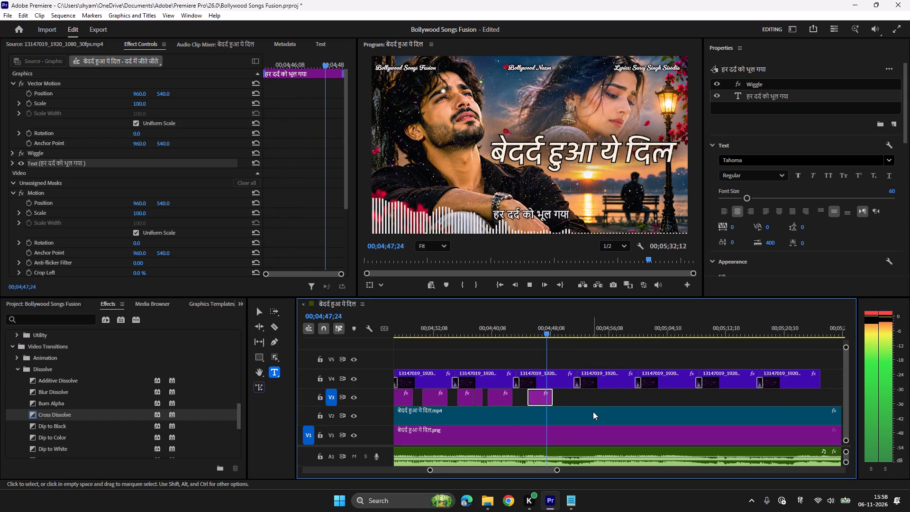
key(space)
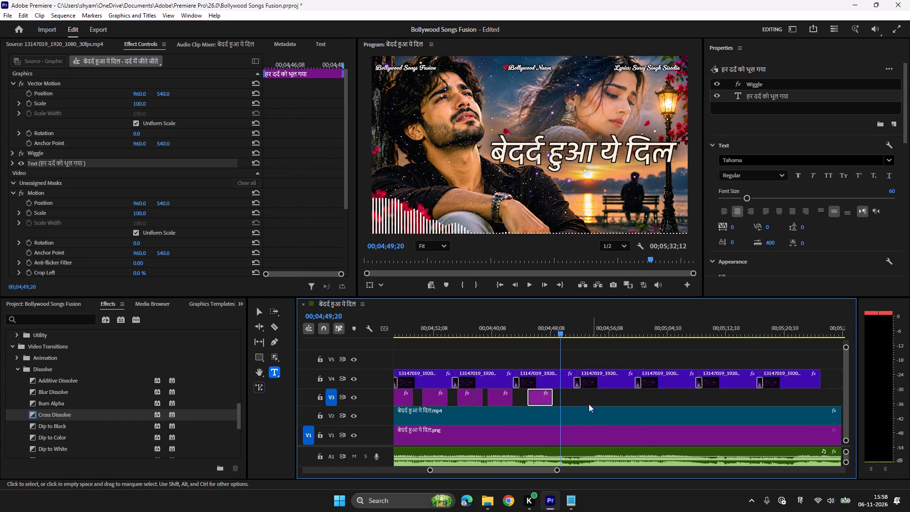
click(557, 321)
key(space)
key(space)
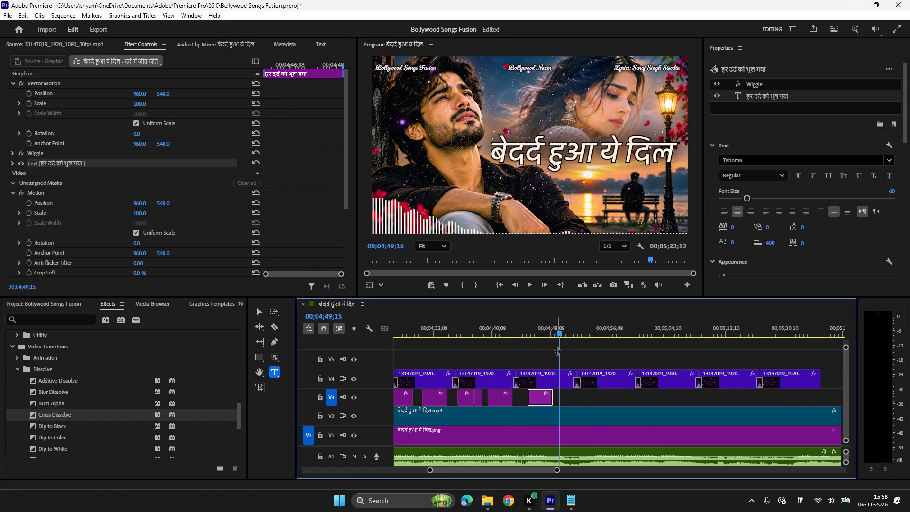
click(554, 329)
key(space)
key(space)
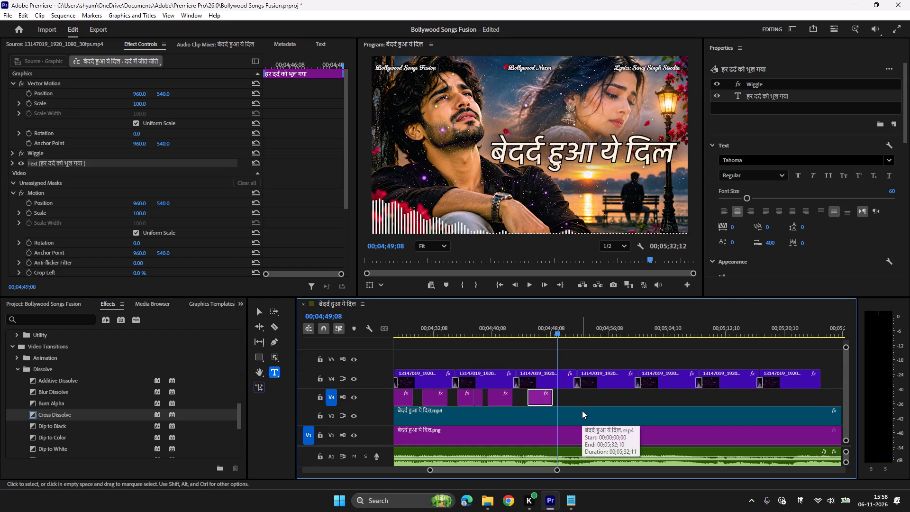
key(ctrl+c)
key(ctrl+v)
Replace the text of the copy at 00;04;49;08 with the line "दर्द में पीते पीते" from the lyrics file.
click(578, 503)
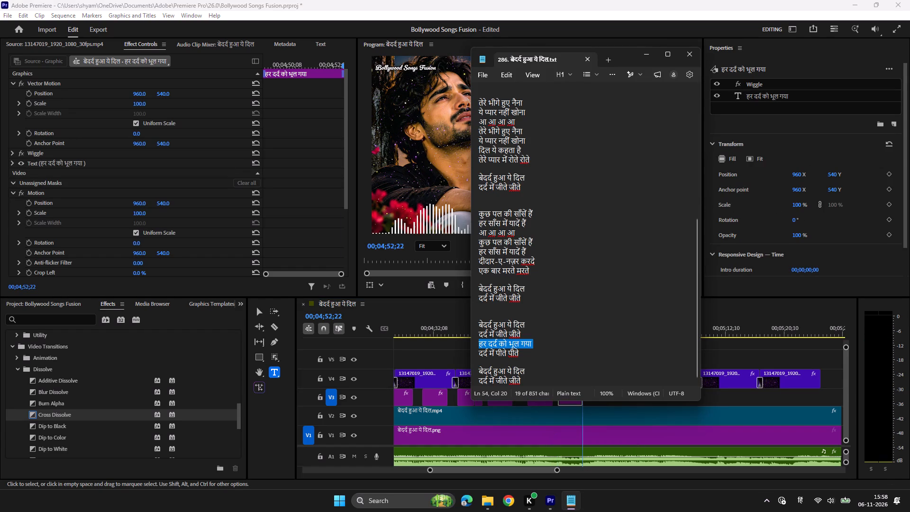
drag(532, 357, 477, 354)
key(ctrl+c)
click(548, 495)
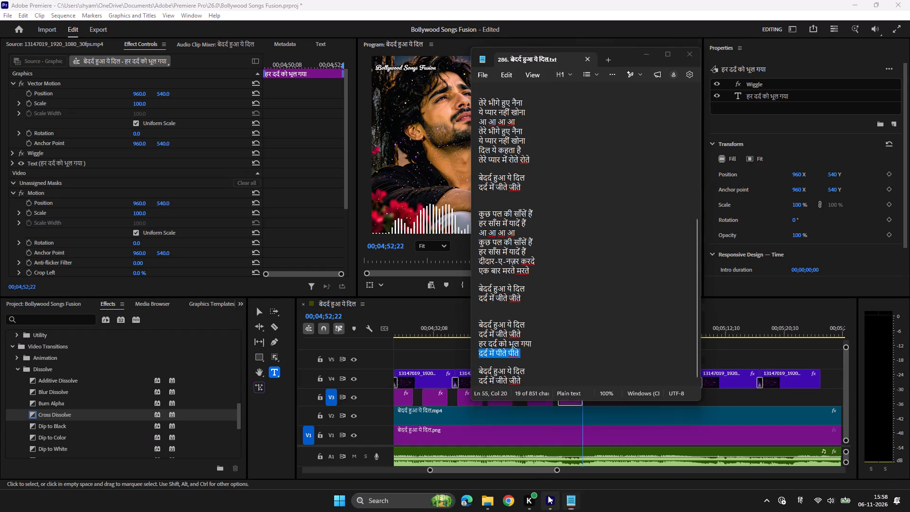
click(565, 334)
click(533, 222)
key(ctrl+a)
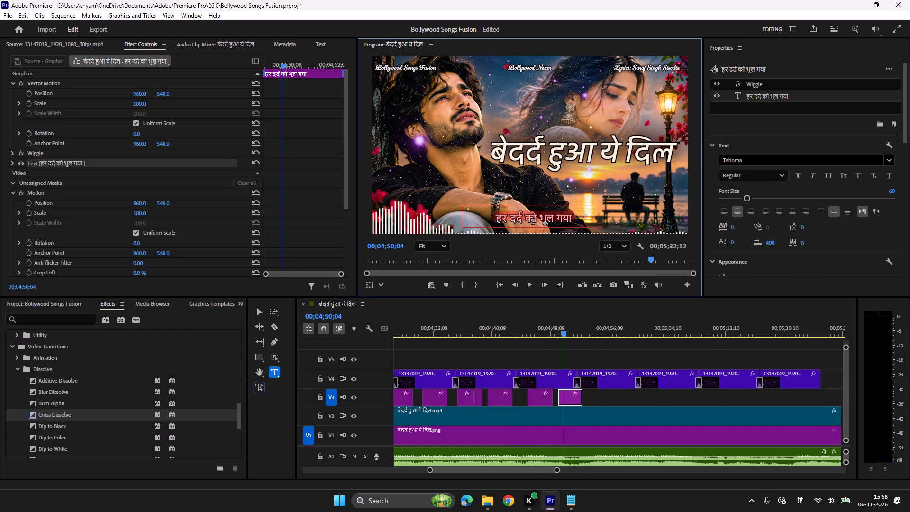
key(ctrl+v)
Replay the chorus titles and paste copies of the "बेदर्द हुआ ये दिल" and "दर्द में जीते जीते" pair on V3 at 00;04;54;19.
click(556, 320)
key(space)
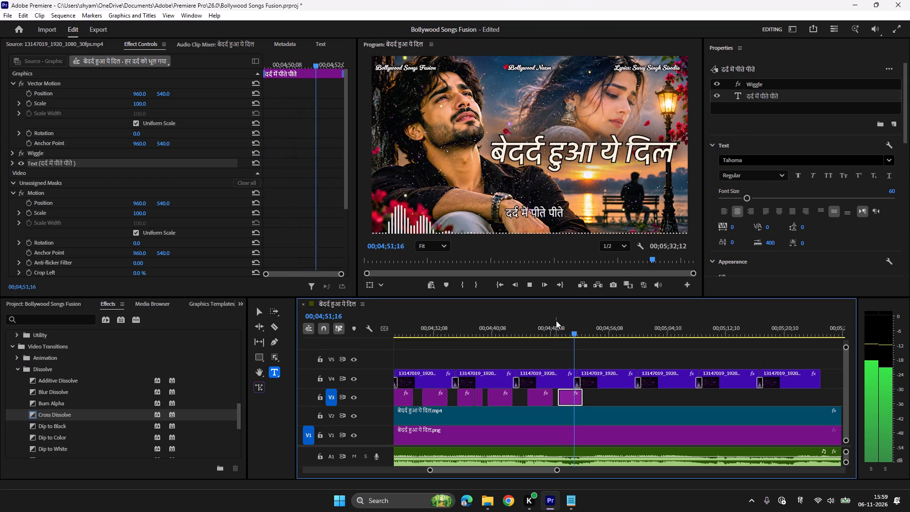
key(space)
click(486, 327)
key(space)
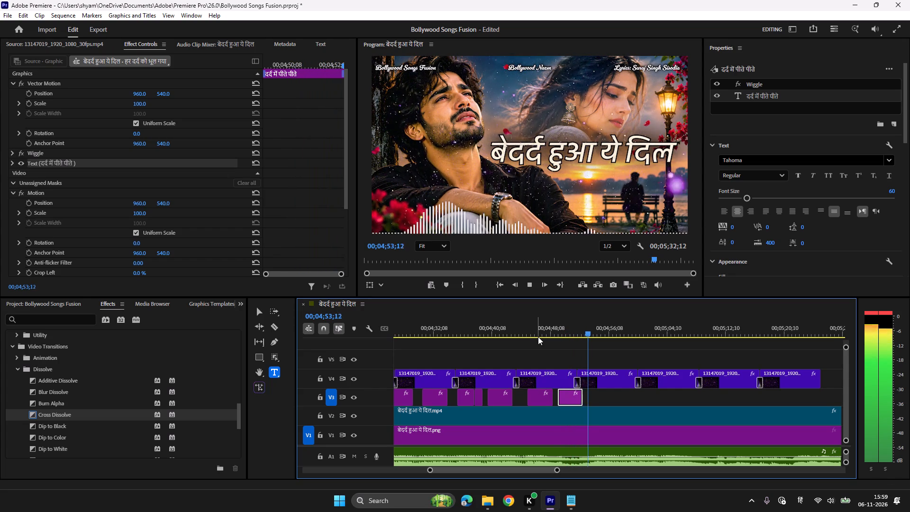
key(space)
scroll(535, 337, up, 4)
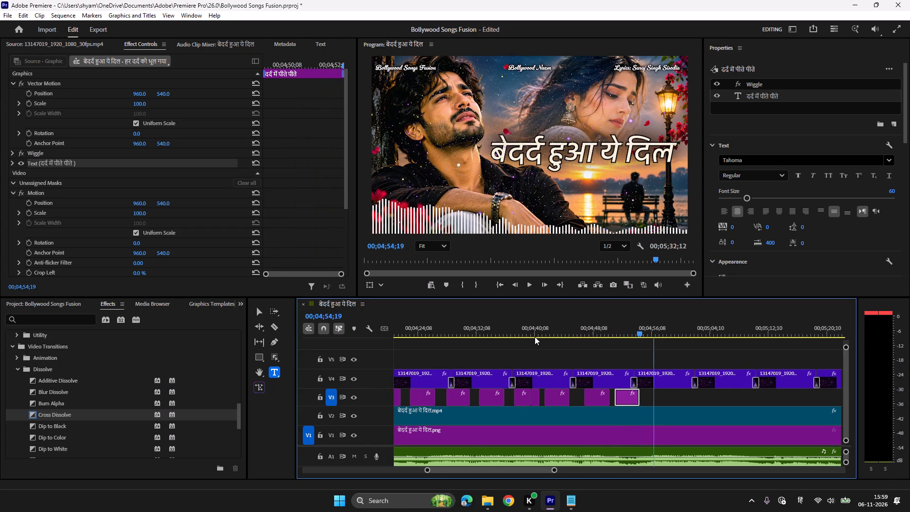
click(463, 396)
shift+click(489, 402)
key(ctrl+c)
key(ctrl+v)
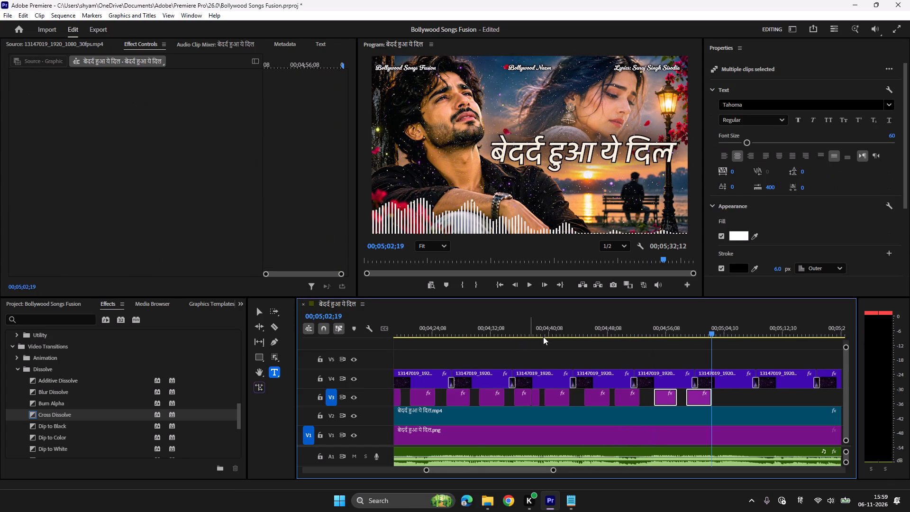
Play the pasted pair and move its "दर्द में जीते जीते" title on V3 to start at about 00;04;58;26.
click(648, 325)
key(space)
scroll(647, 329, down, 11)
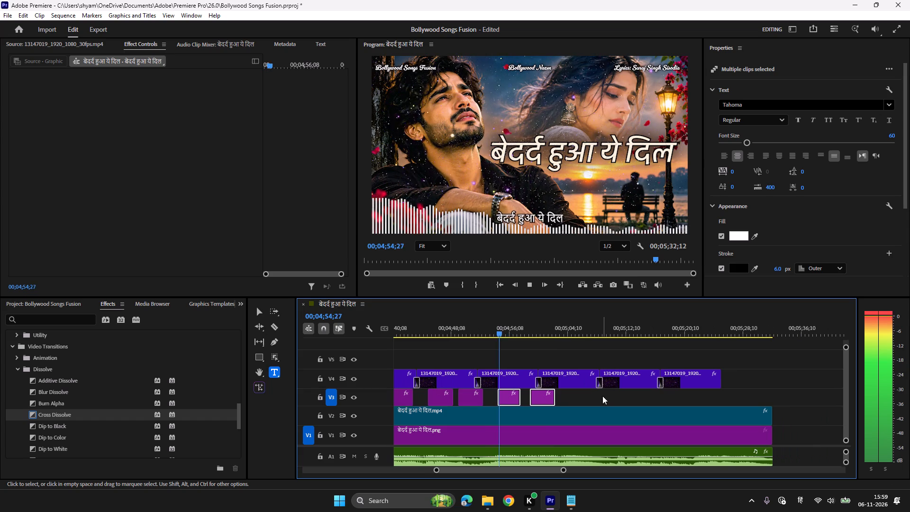
click(598, 395)
drag(543, 399, 582, 399)
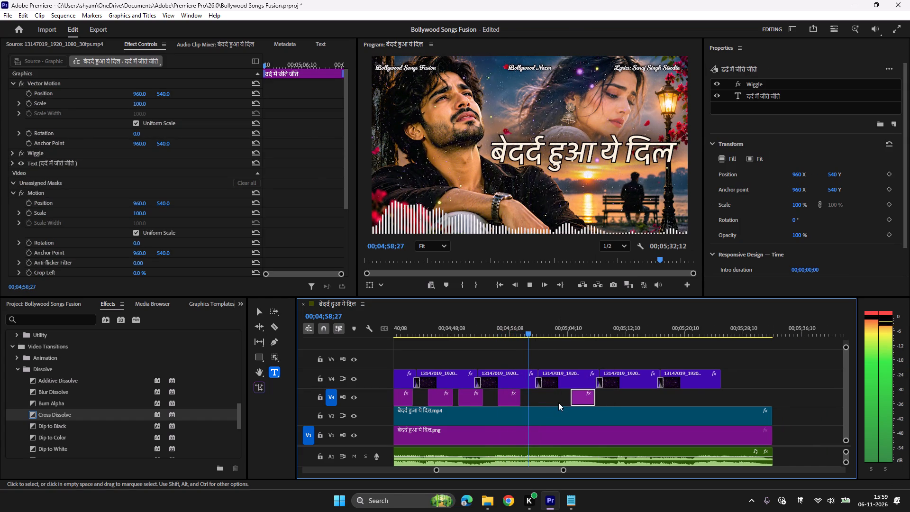
key(space)
click(522, 328)
key(space)
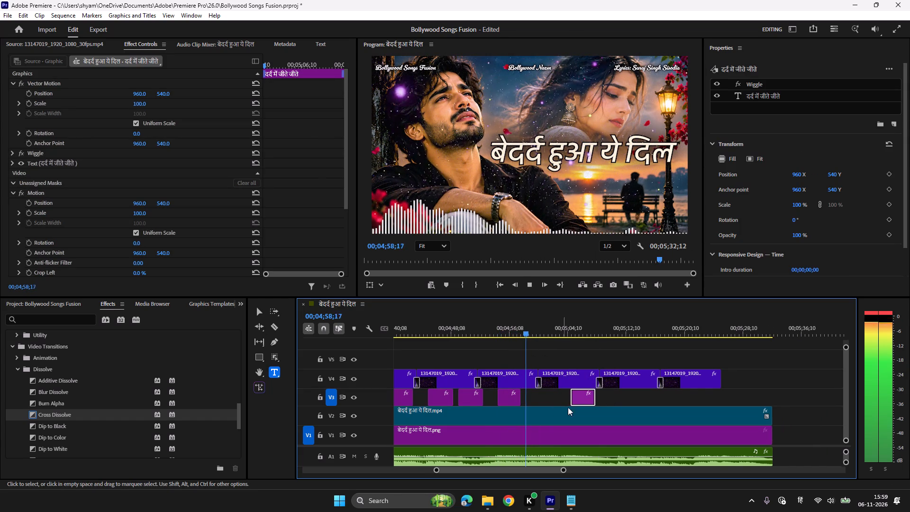
key(space)
drag(580, 398, 540, 399)
Play on to 00;05;04;02 and paste another copy of the "बेदर्द हुआ ये दिल" and "दर्द में जीते जीते" titles there on V3.
key(space)
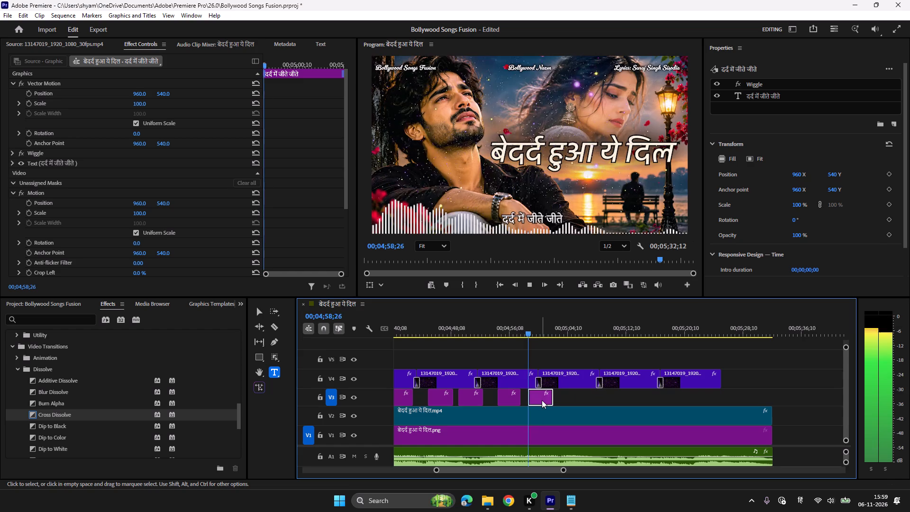
click(522, 329)
key(space)
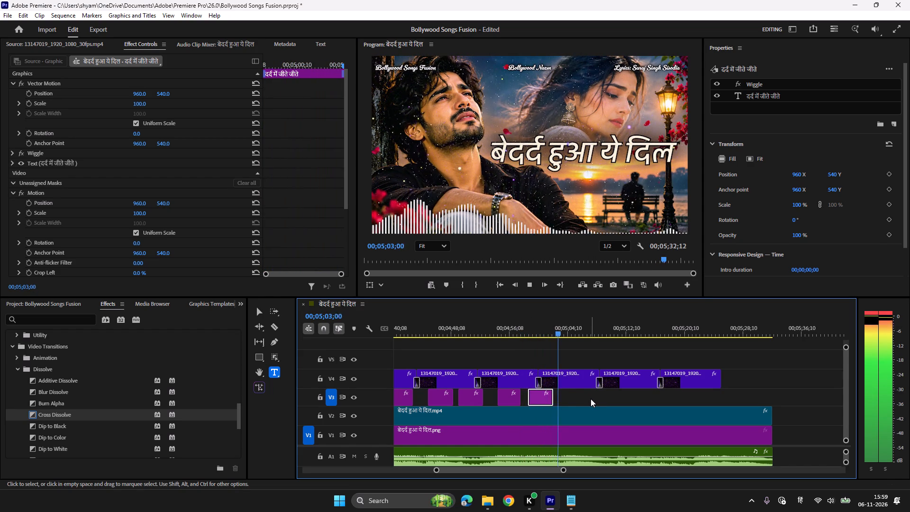
key(space)
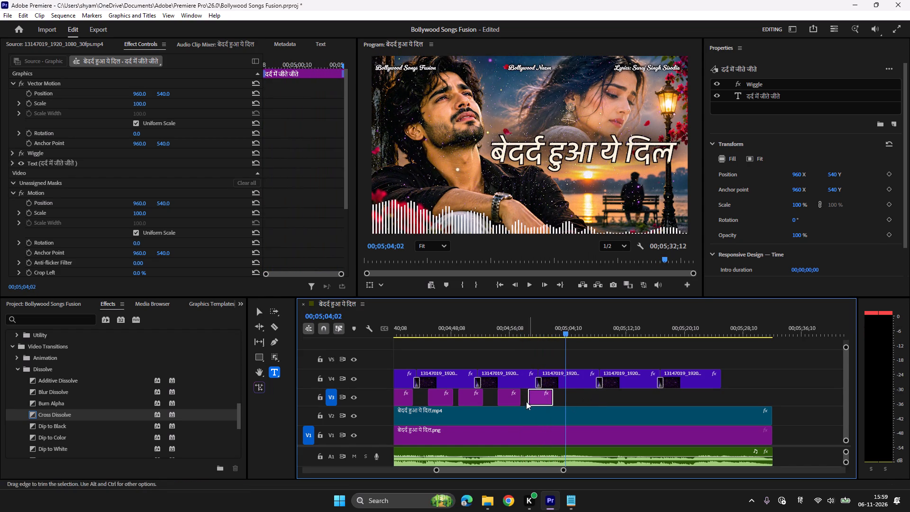
shift+click(506, 398)
key(ctrl+c)
key(ctrl+v)
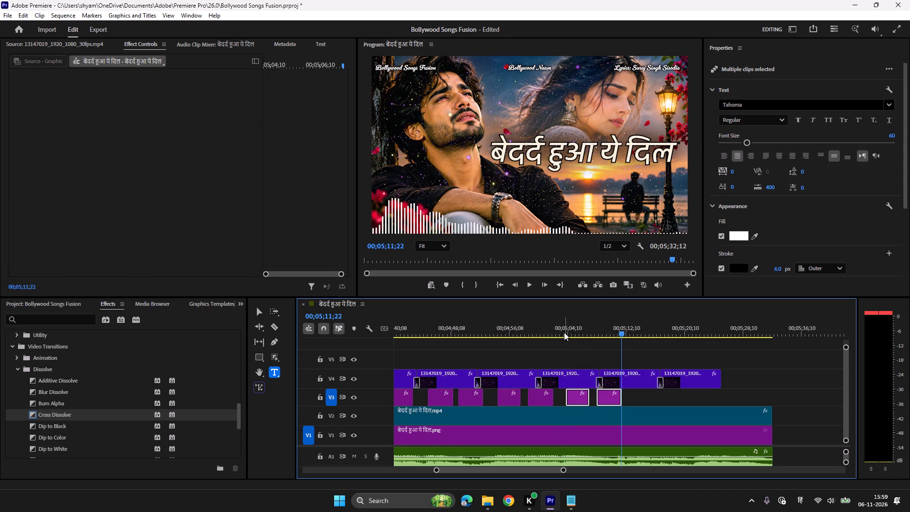
Play the last "बेदर्द हुआ ये दिल" title and extend its end on V3 to 00;05;07;27.
click(564, 332)
key(space)
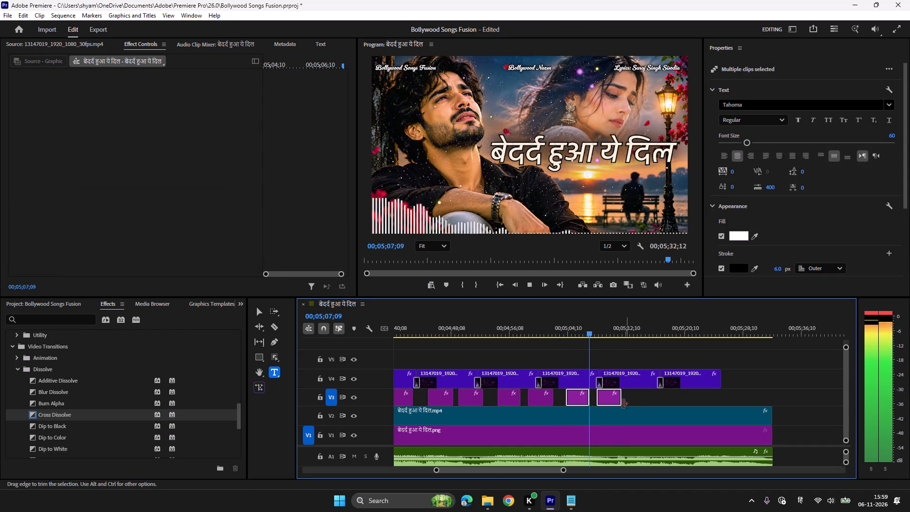
key(space)
click(589, 397)
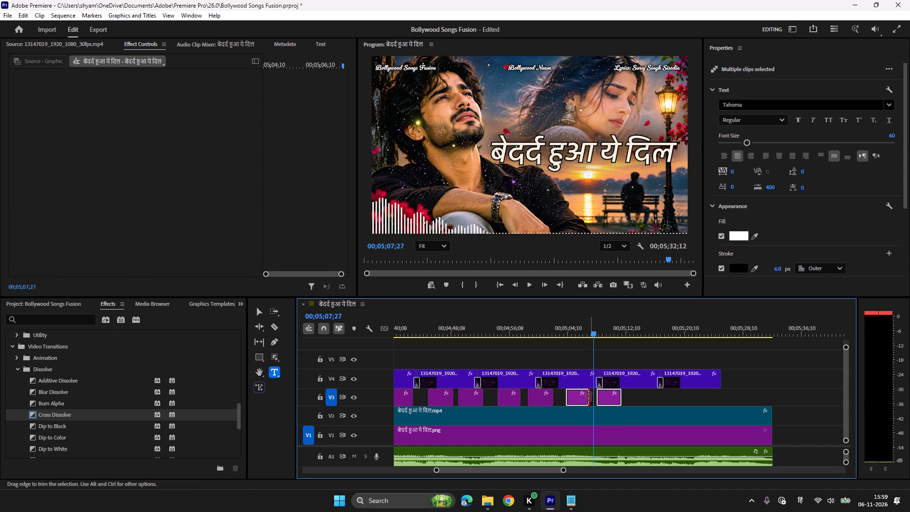
Play against the song and move the last "दर्द में जीते जीते" title on V3 to start at 00;05;11;19.
key(space)
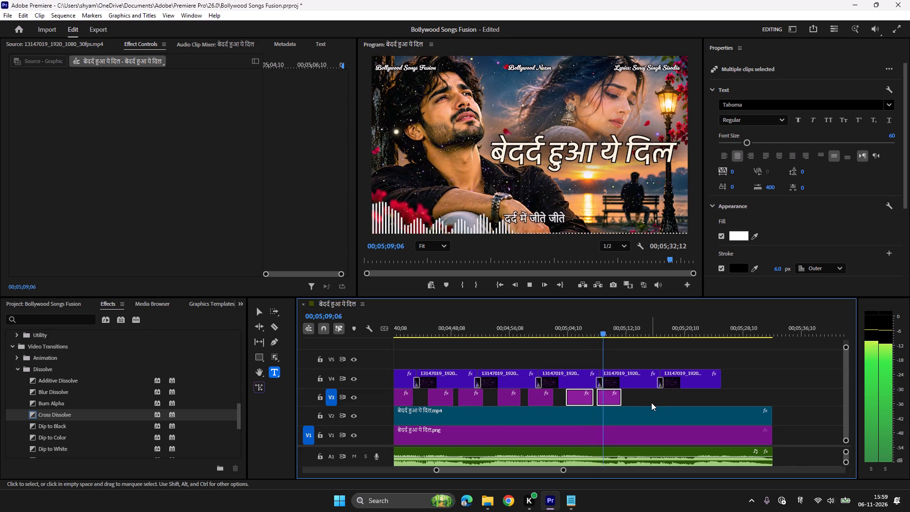
key(space)
key(space)
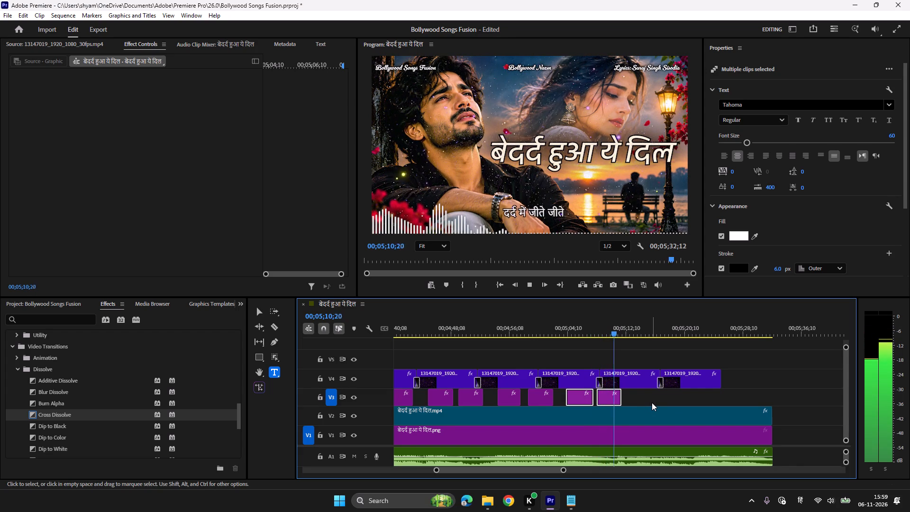
key(space)
click(652, 402)
drag(610, 398, 617, 398)
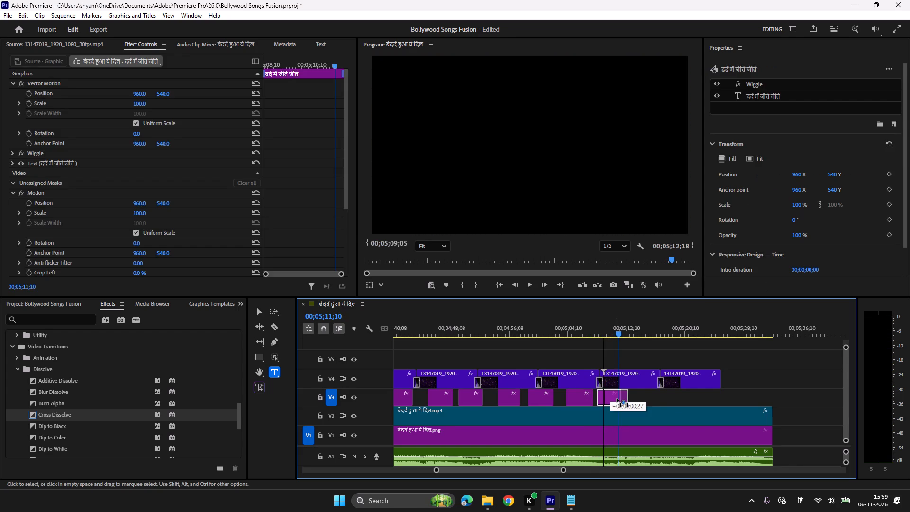
drag(617, 398, 628, 399)
key(space)
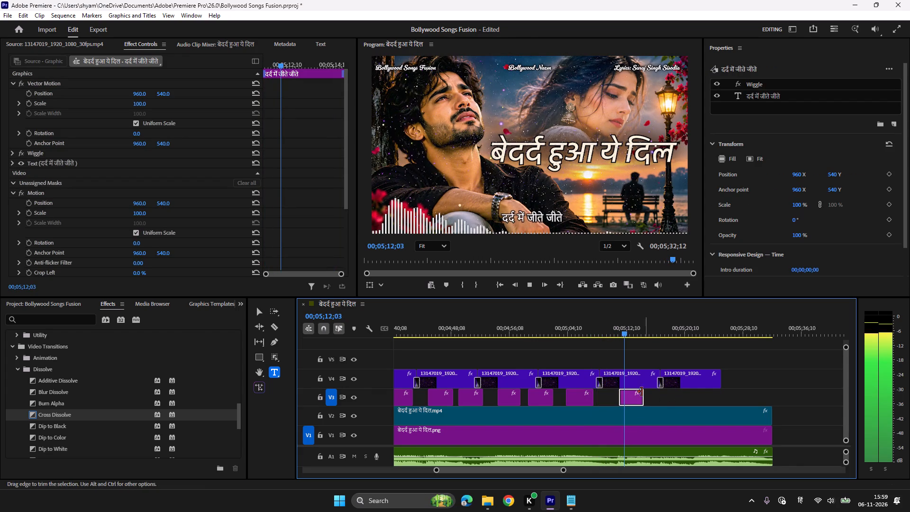
key(space)
click(614, 324)
key(space)
key(space)
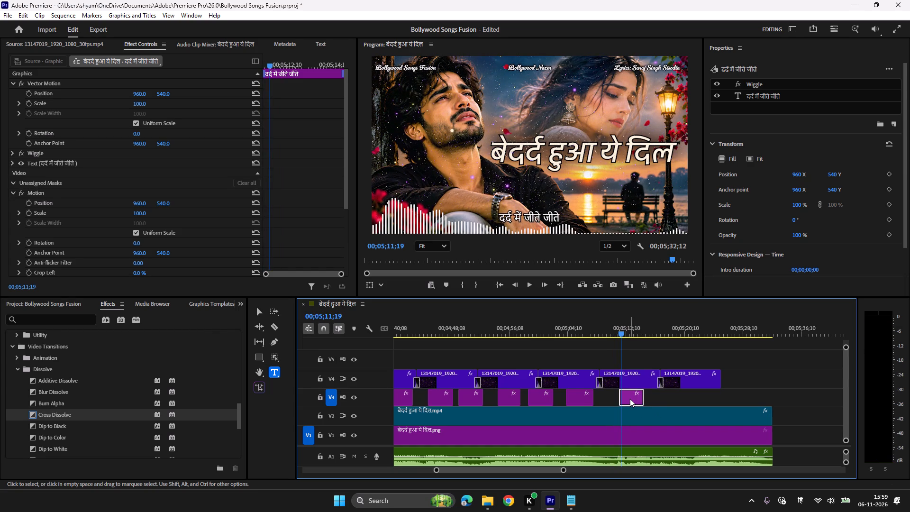
click(630, 399)
Play the last "दर्द में जीते जीते" title and extend its end on V3 to about 00;05;17.
key(space)
scroll(664, 401, down, 2)
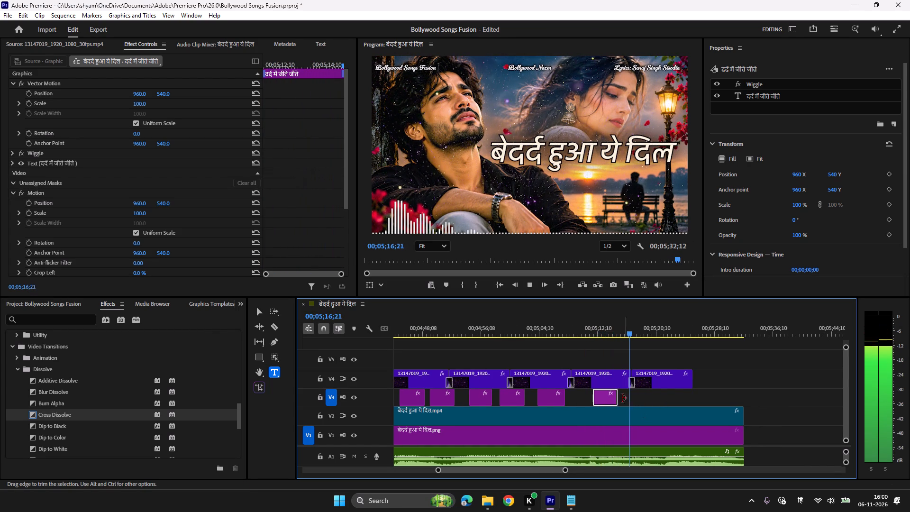
key(space)
drag(617, 396, 627, 398)
key(space)
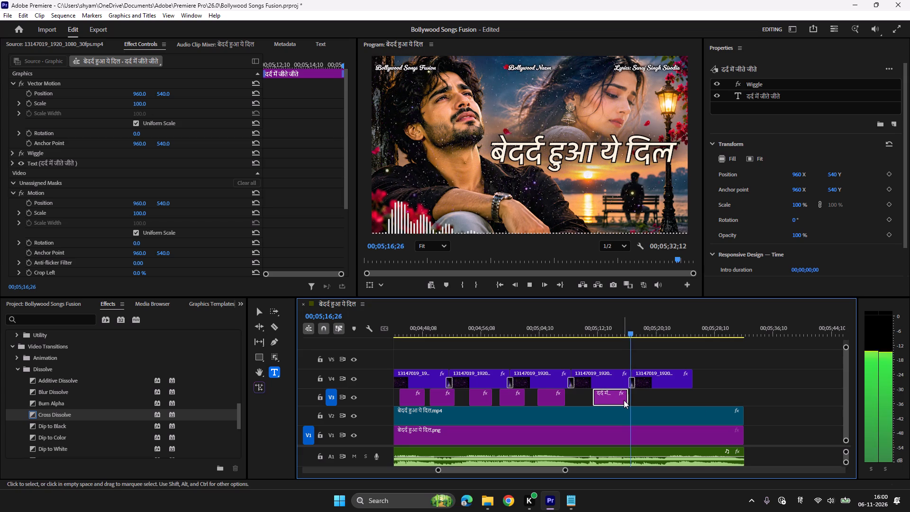
key(space)
click(626, 400)
Play the song past the last title, and replay the final two lyric titles to check their sync.
key(space)
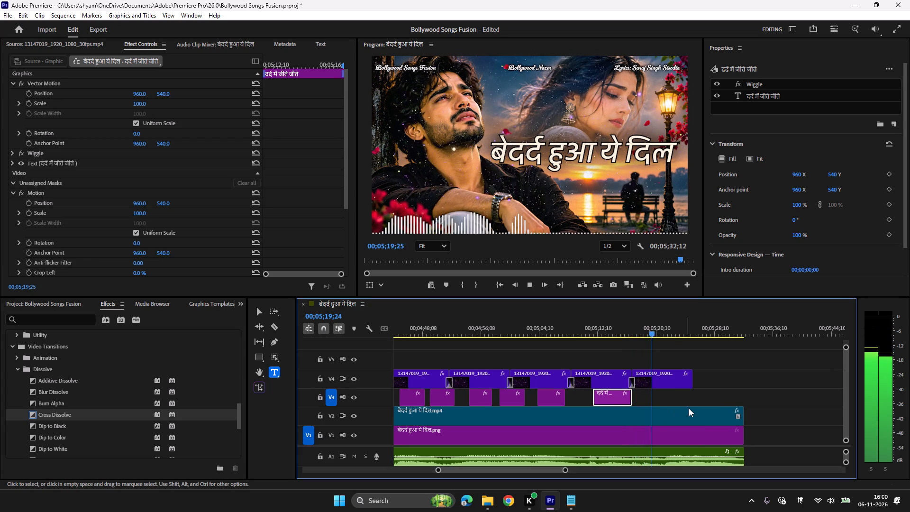
click(533, 324)
key(space)
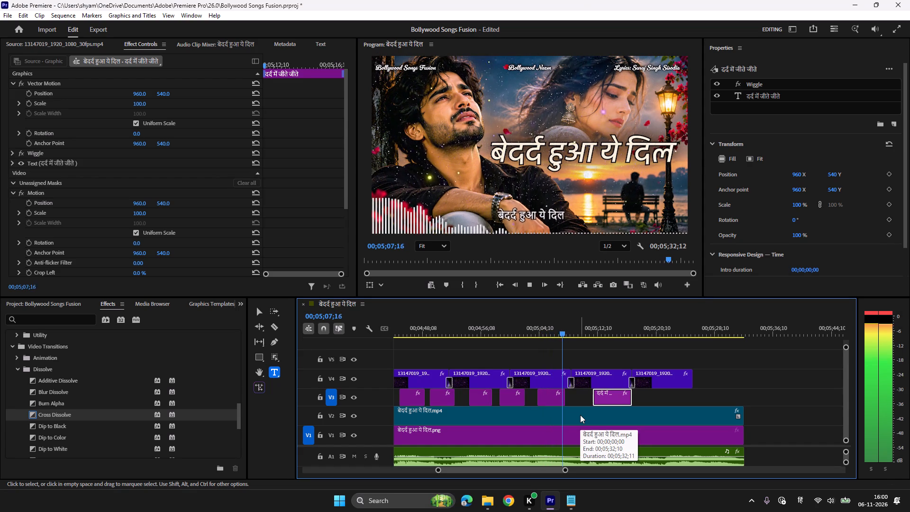
Apply Cross Dissolve to the ends of the V2 video, the V1 image, the last V3 title and the last V4 clip.
scroll(42, 397, down, 7)
scroll(46, 399, up, 3)
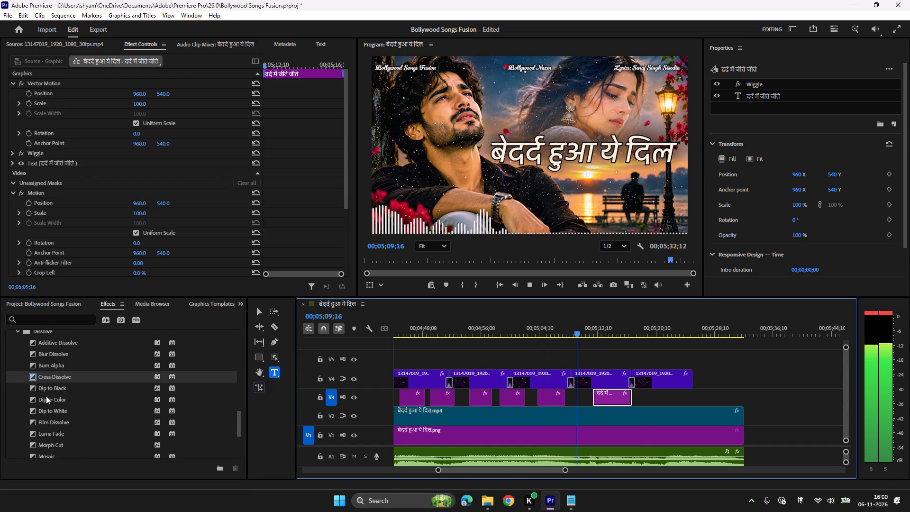
drag(60, 377, 738, 416)
drag(61, 373, 725, 436)
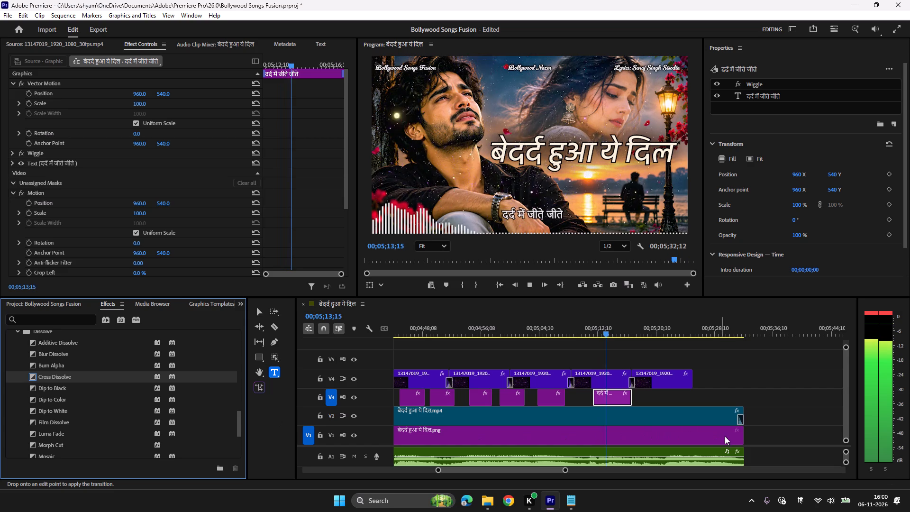
drag(725, 436, 739, 439)
drag(67, 376, 526, 423)
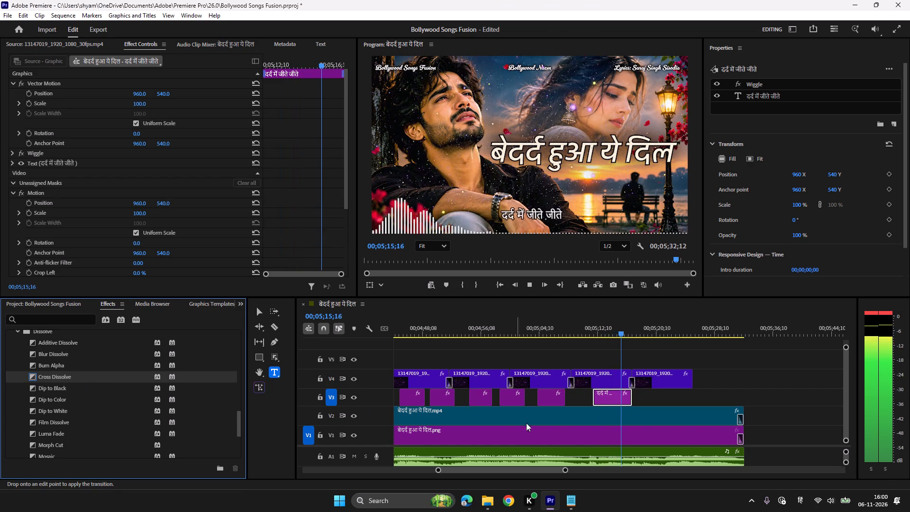
drag(526, 423, 626, 400)
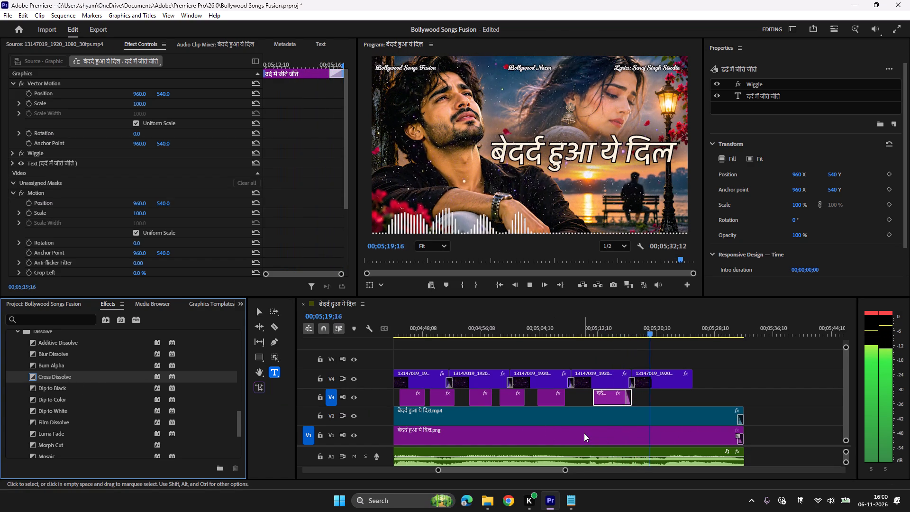
drag(76, 375, 692, 386)
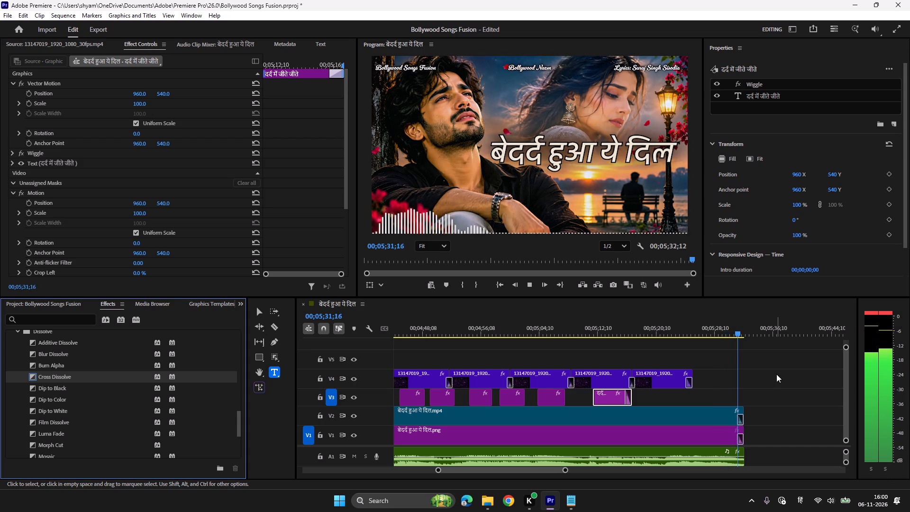
Save the project.
key(ctrl+s)
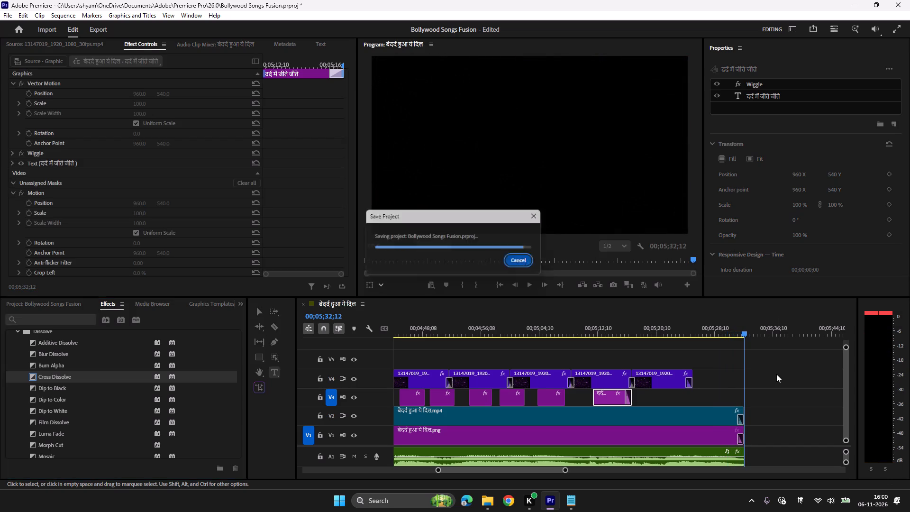
Preview a frame in the export settings and export the entire sequence as the H.264 file बेदर्द हुआ ये दिल.mp4.
click(100, 30)
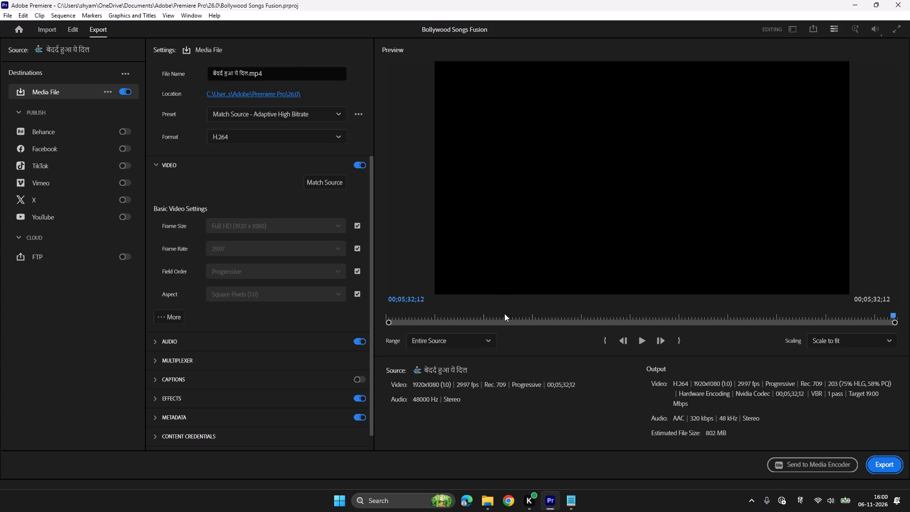
click(505, 313)
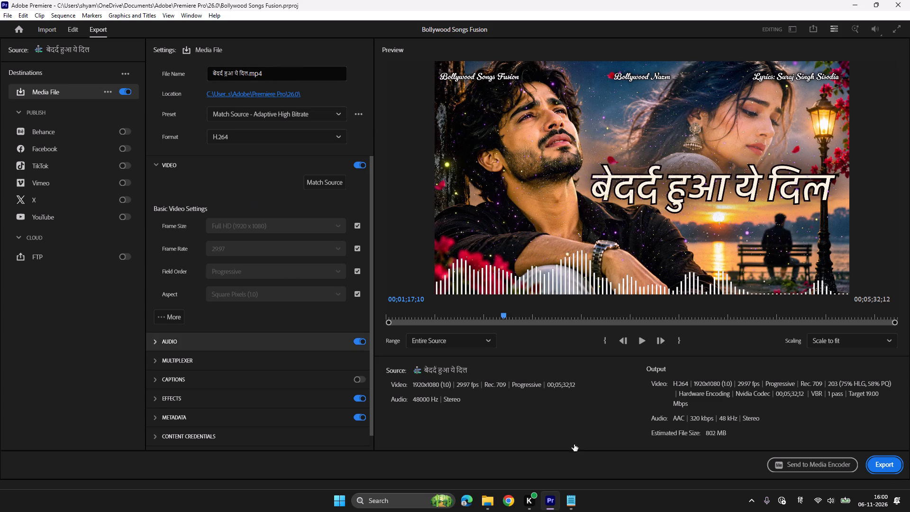
click(891, 470)
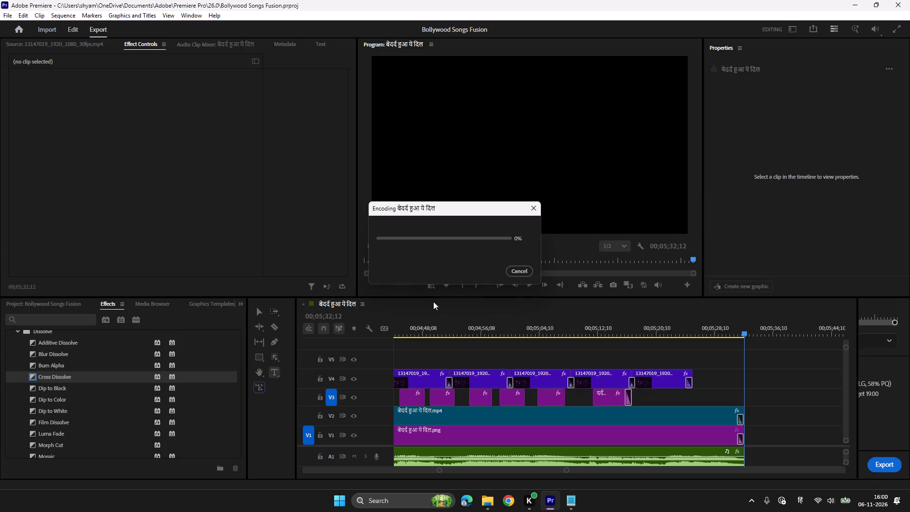